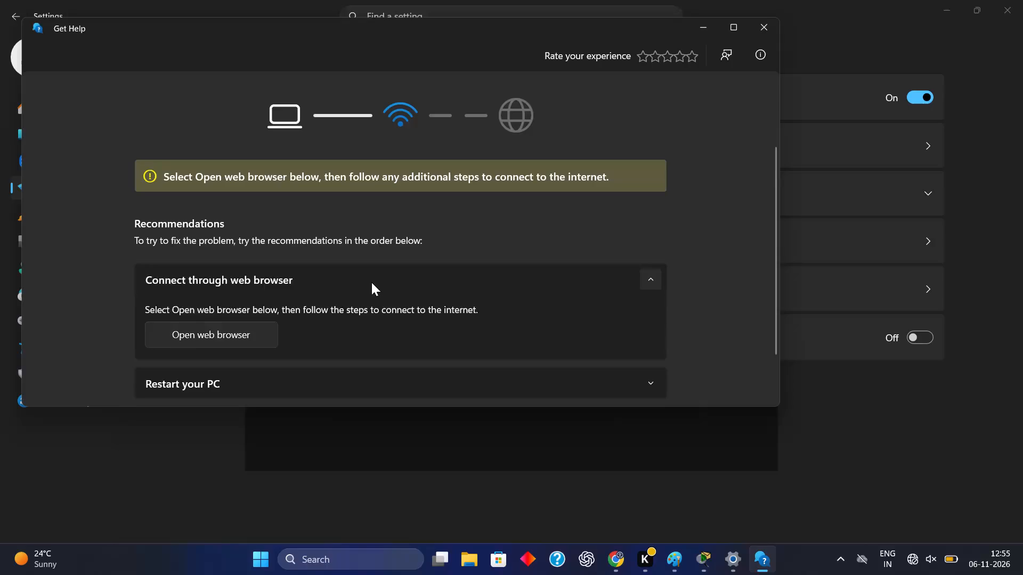
Open the web browser from the troubleshooter's Connect through web browser recommendation to reach the network login page.
{"action": "scroll", "coordinate": [371, 282], "scroll_direction": "down", "scroll_amount": 1}
{"action": "left_click", "coordinate": [245, 266]}
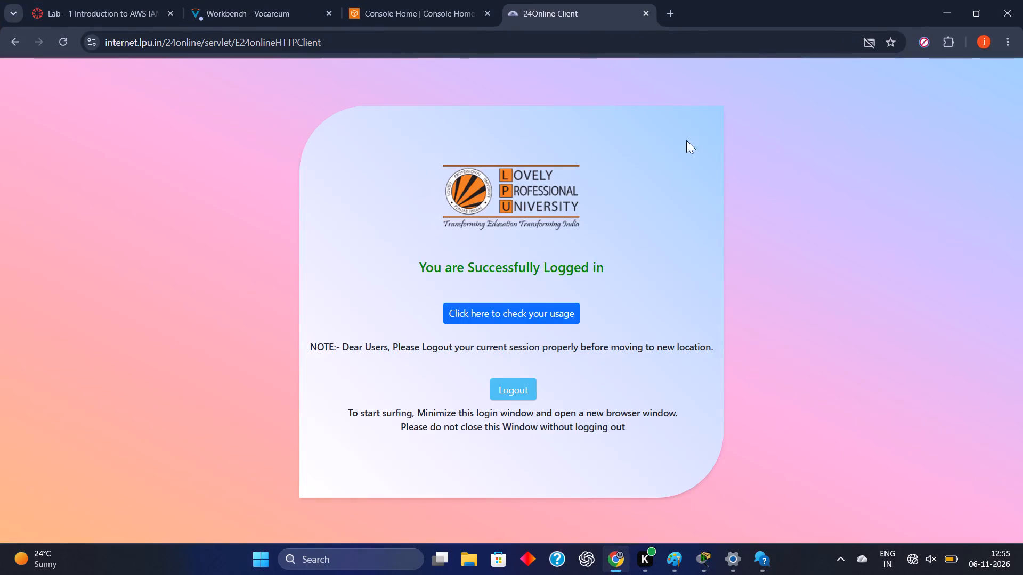
Check the Wi-Fi connection status in the system quick settings.
{"action": "left_click", "coordinate": [914, 566]}
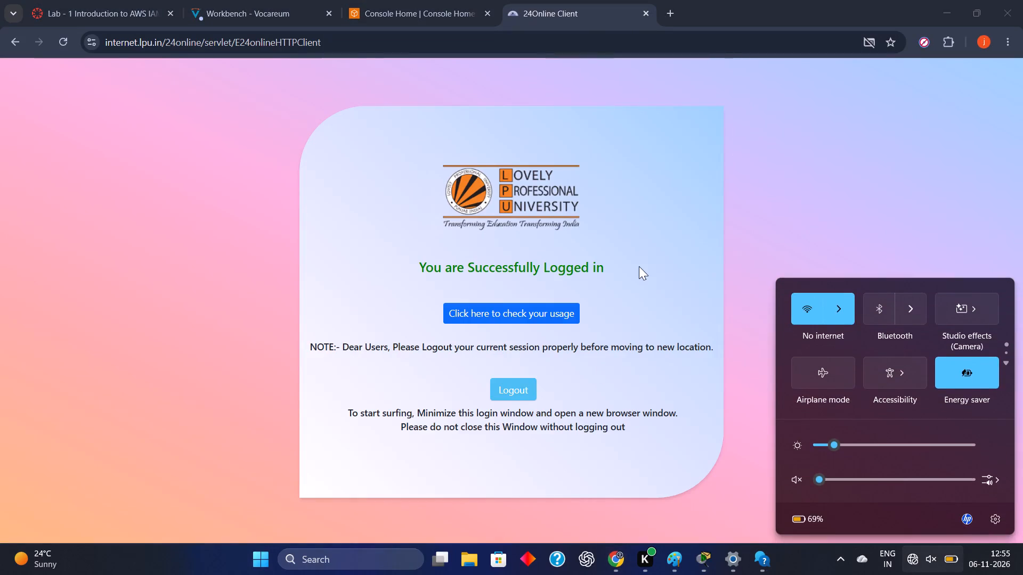
{"action": "left_click", "coordinate": [639, 266]}
Switch to the already open AWS Console Home page.
{"action": "left_click", "coordinate": [469, 0]}
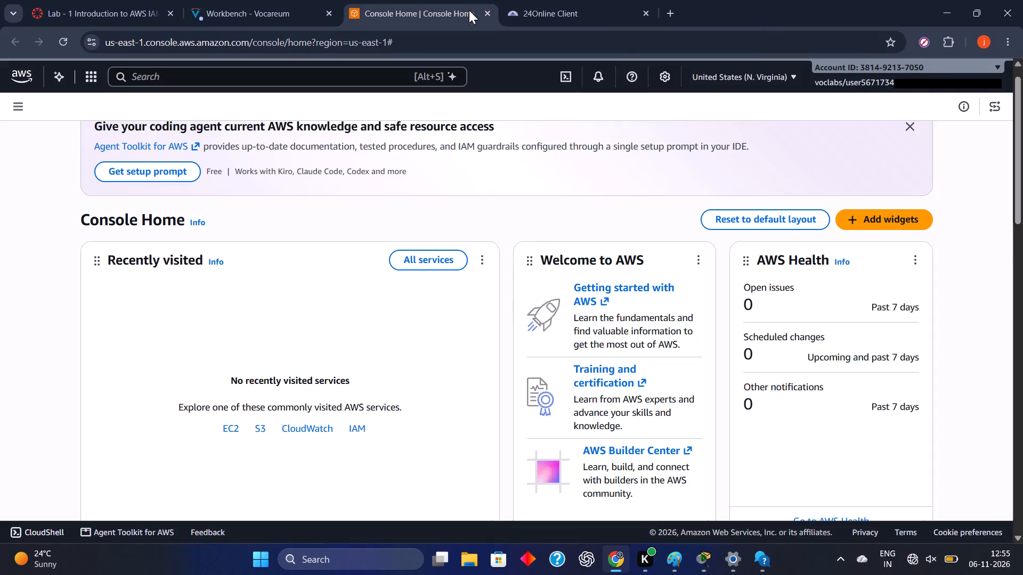
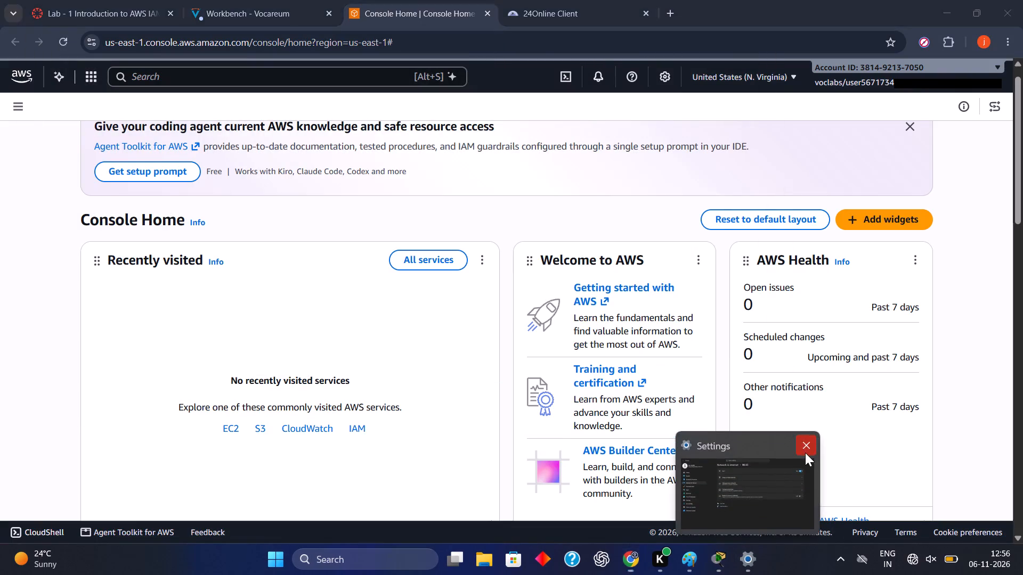
Switch to the already open Cisco Packet Tracer window.
{"action": "left_click", "coordinate": [730, 564]}
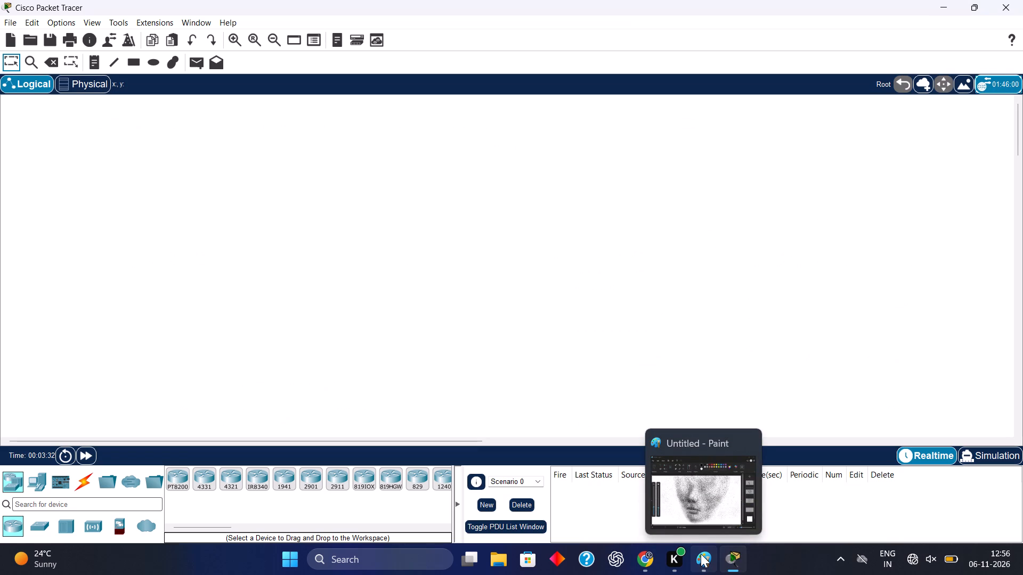
Switch to Paint and bring up the untitled layered face drawing.
{"action": "left_click", "coordinate": [701, 554]}
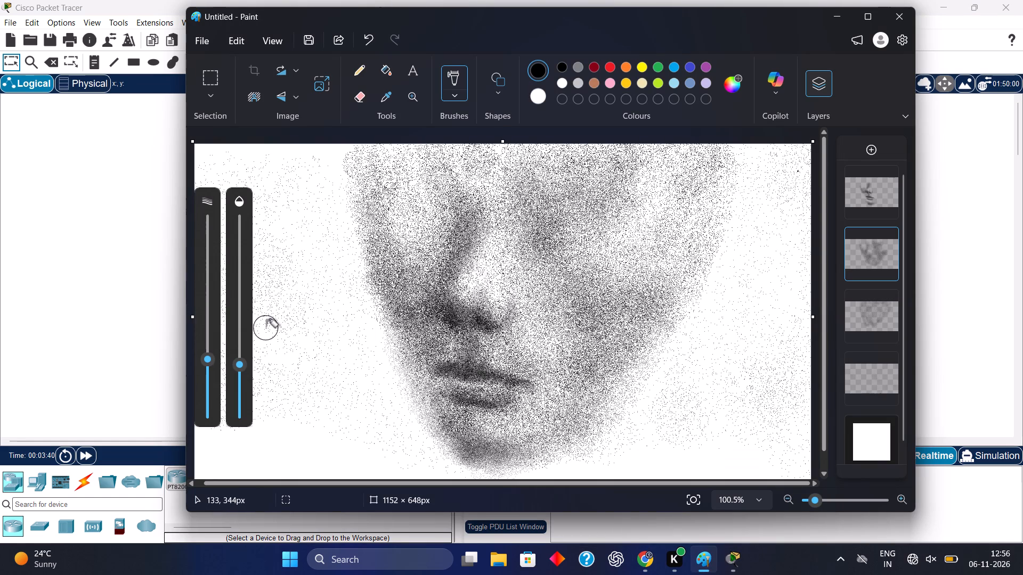
Adjust the brush size and add stippled shading to the cheek beside the nose on the selected layer.
{"action": "left_click", "coordinate": [205, 358]}
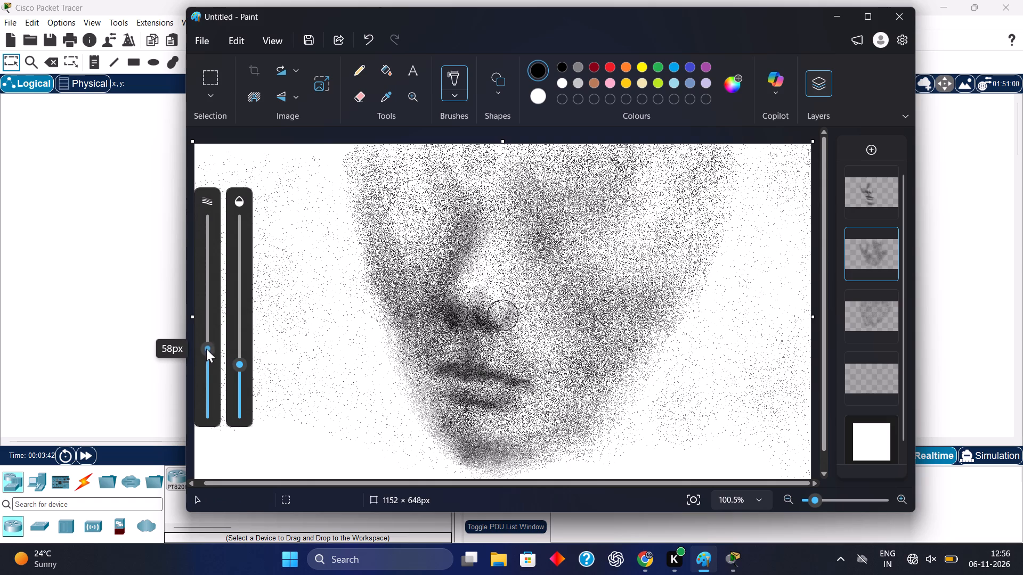
{"action": "left_click_drag", "start_coordinate": [552, 274], "coordinate": [592, 339]}
{"action": "left_click_drag", "start_coordinate": [558, 290], "coordinate": [563, 342]}
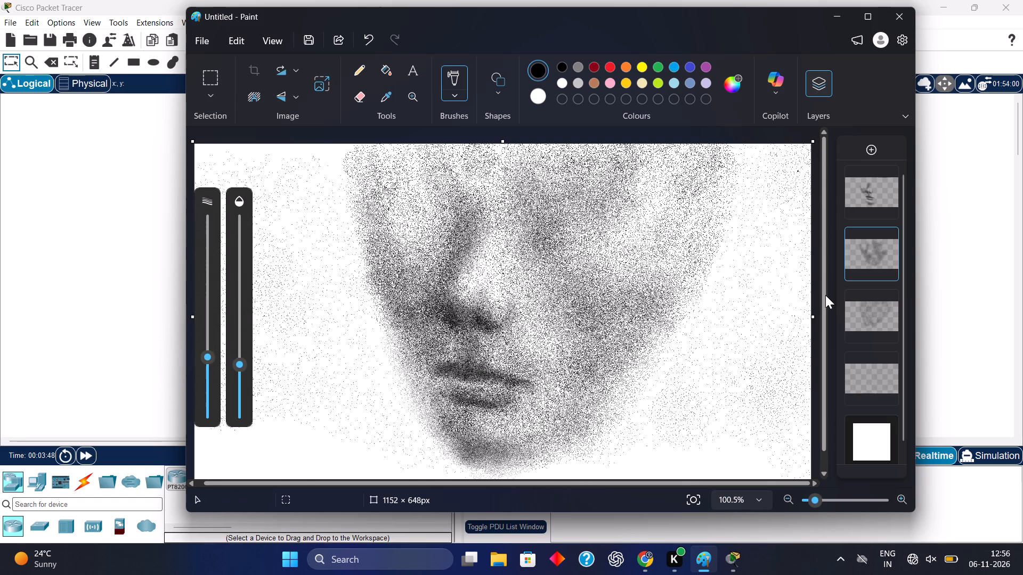
Erase the stippling along the face's upper-left outer edge with a larger, more opaque eraser, and undo the last dab.
{"action": "left_click", "coordinate": [354, 103]}
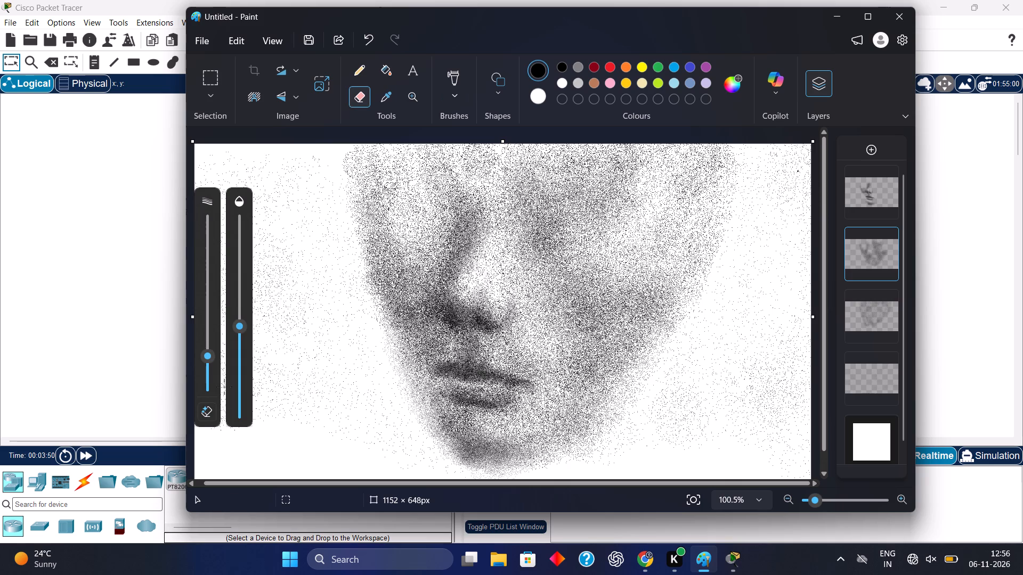
{"action": "left_click_drag", "start_coordinate": [238, 323], "coordinate": [243, 287]}
{"action": "left_click_drag", "start_coordinate": [206, 354], "coordinate": [214, 293]}
{"action": "left_click_drag", "start_coordinate": [329, 210], "coordinate": [355, 145]}
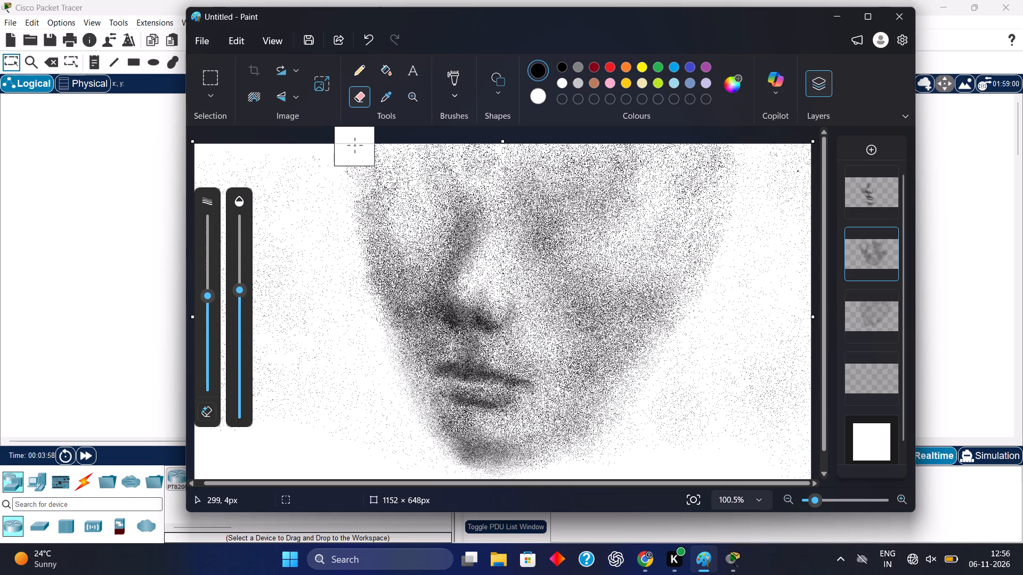
{"action": "left_click_drag", "start_coordinate": [355, 145], "coordinate": [355, 145]}
{"action": "left_click", "coordinate": [364, 40]}
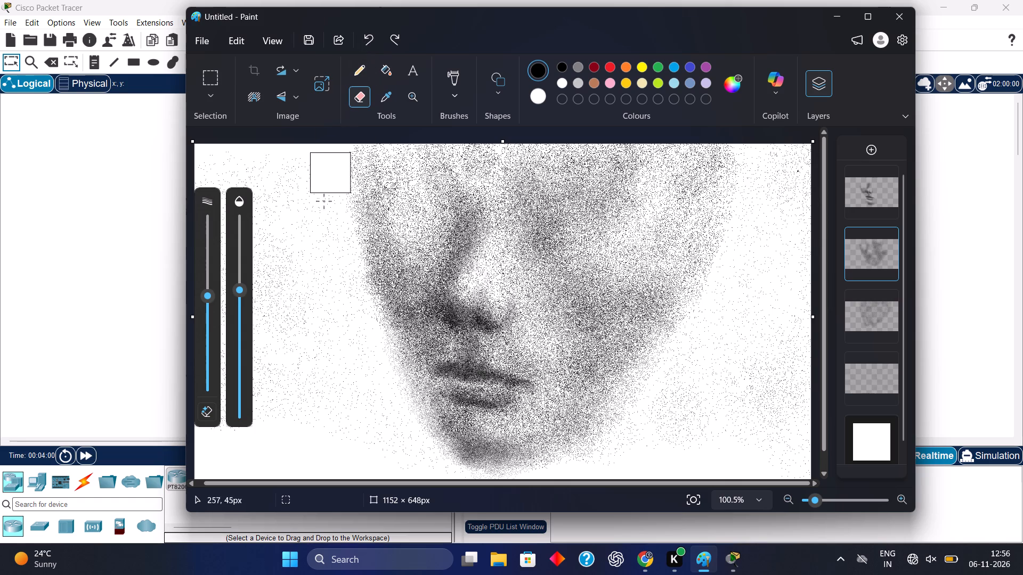
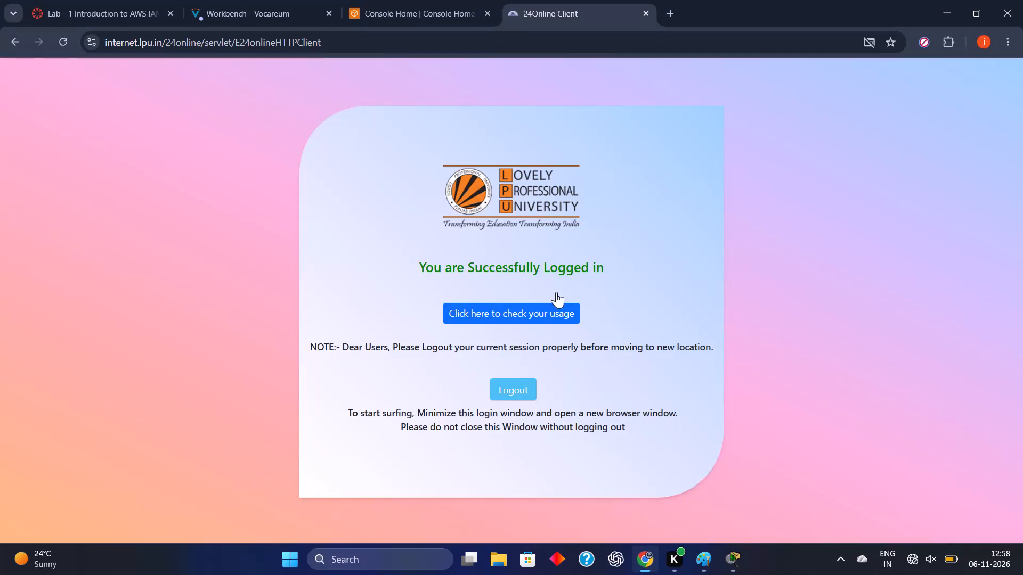
Search Google for "wha" in a new browser tab.
{"action": "left_click", "coordinate": [671, 17]}
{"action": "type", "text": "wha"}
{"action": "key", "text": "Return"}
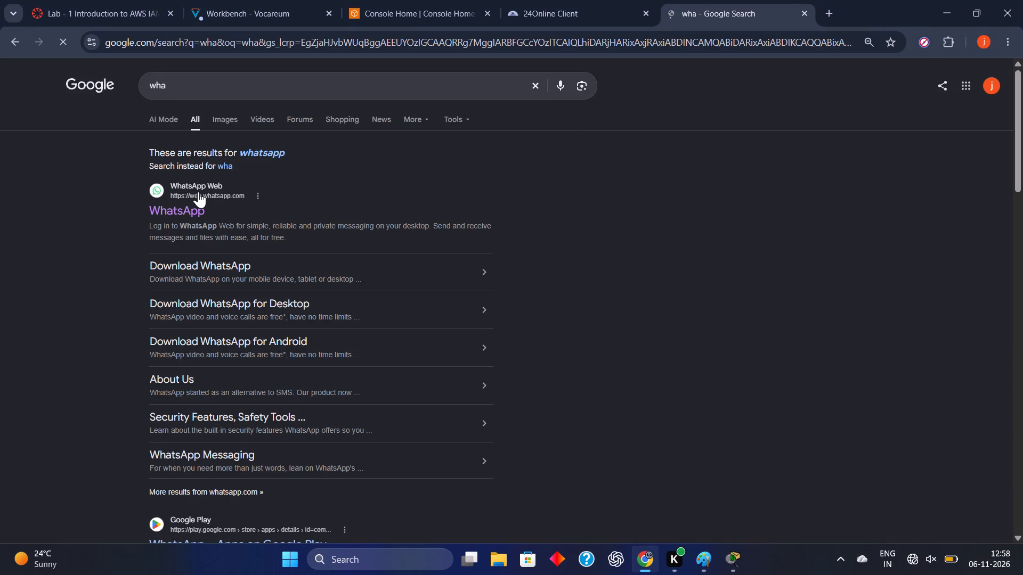
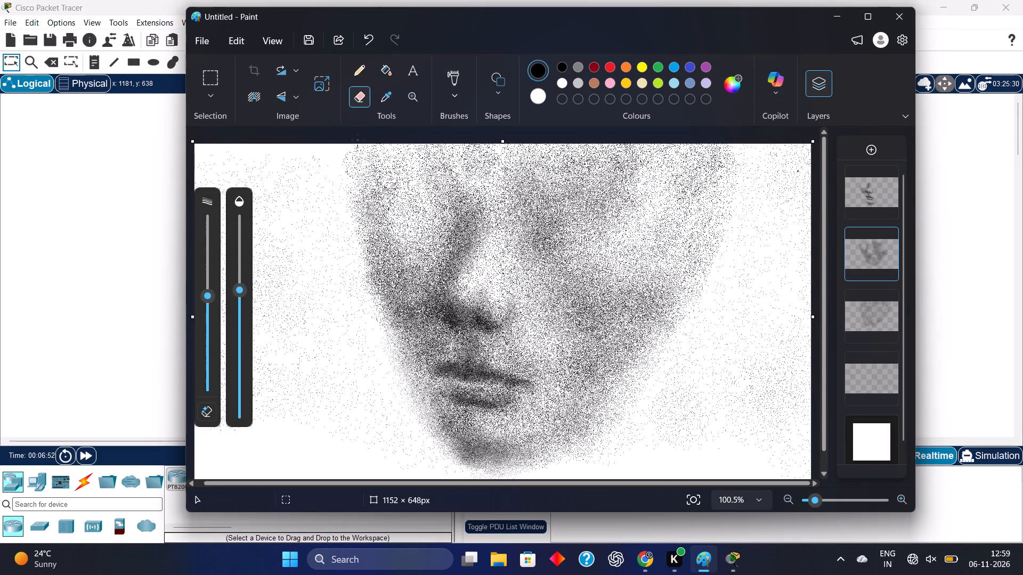
Erase stray stippling on the selected layer along the face's upper-left edge and its right cheek-to-jaw outline.
{"action": "left_click_drag", "start_coordinate": [358, 140], "coordinate": [347, 164]}
{"action": "left_click_drag", "start_coordinate": [347, 164], "coordinate": [346, 148]}
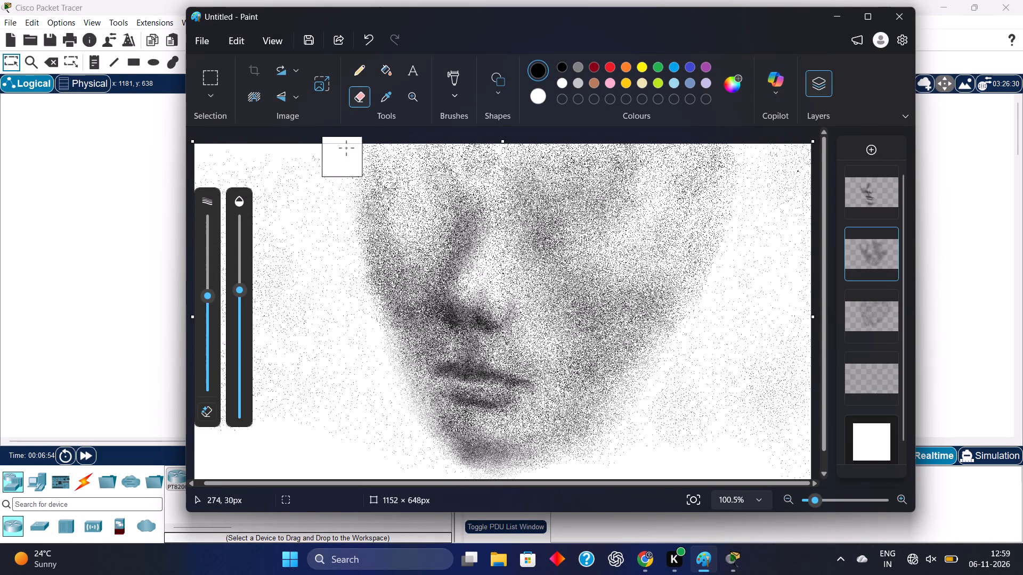
{"action": "left_click_drag", "start_coordinate": [346, 148], "coordinate": [351, 158]}
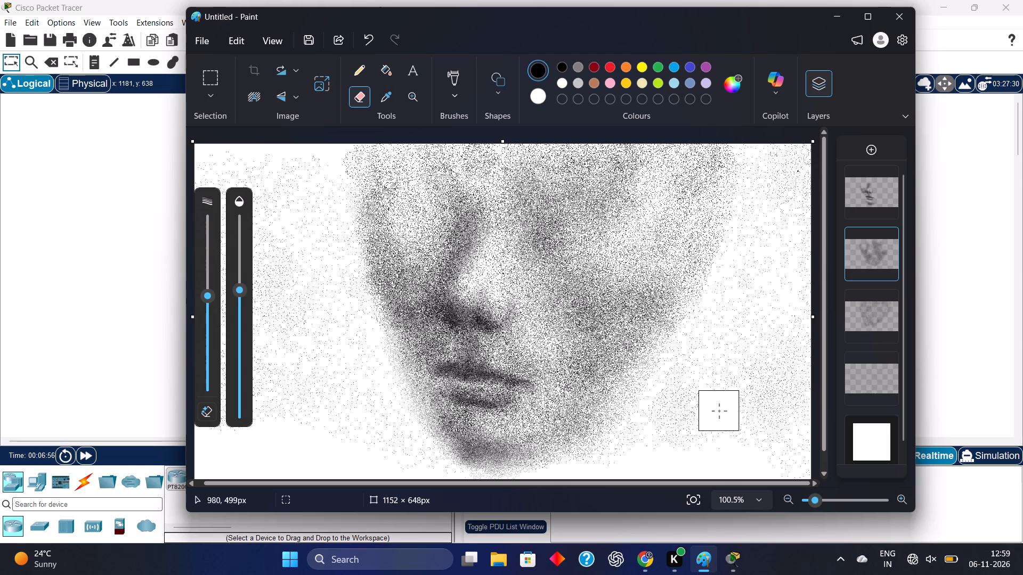
{"action": "left_click_drag", "start_coordinate": [726, 344], "coordinate": [704, 385]}
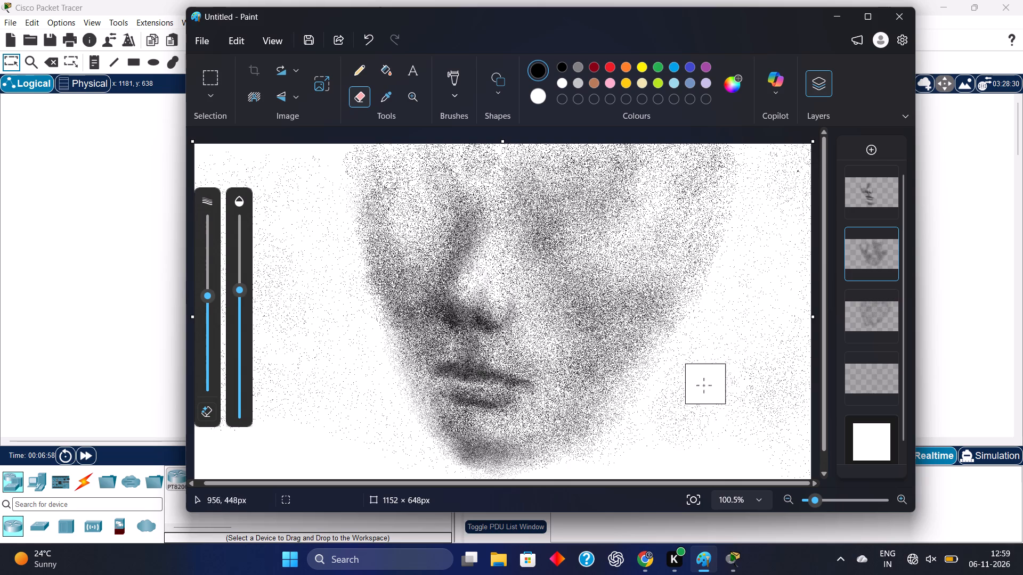
{"action": "left_click_drag", "start_coordinate": [704, 385], "coordinate": [647, 405]}
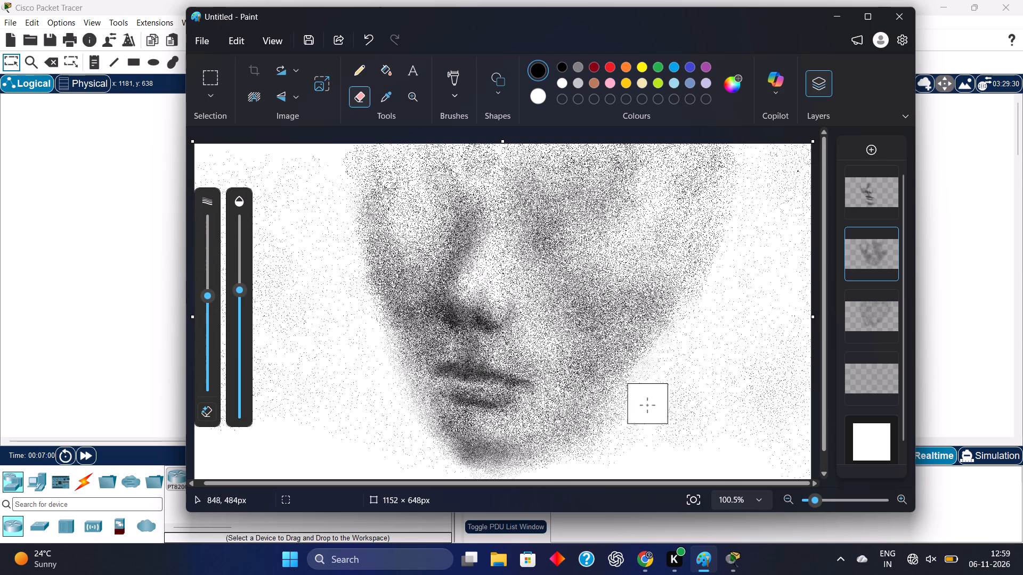
Erase stray stippling on Layer 3 along the right jawline down to beneath the chin.
{"action": "left_click_drag", "start_coordinate": [647, 405], "coordinate": [598, 470]}
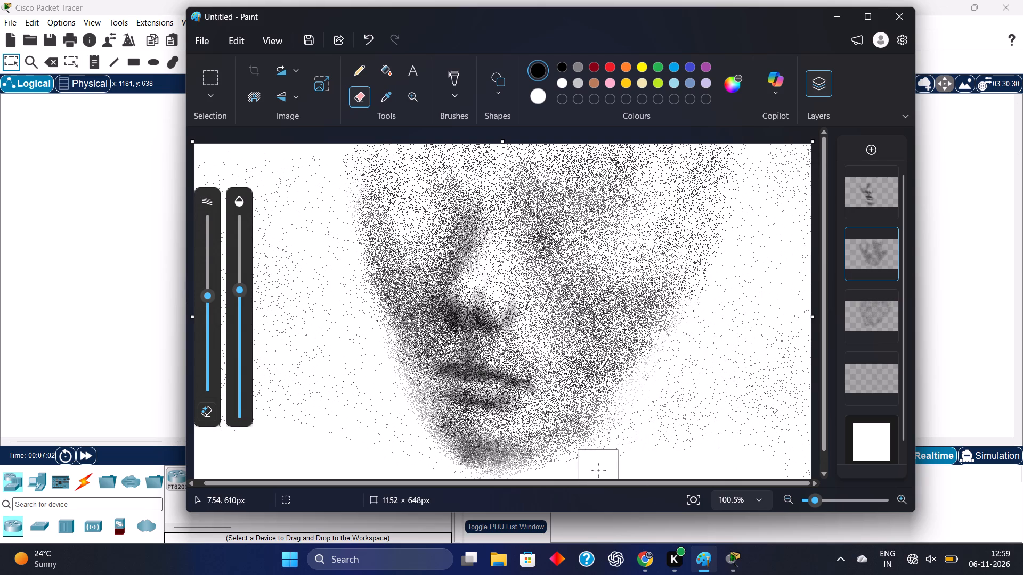
{"action": "left_click_drag", "start_coordinate": [630, 423], "coordinate": [563, 488]}
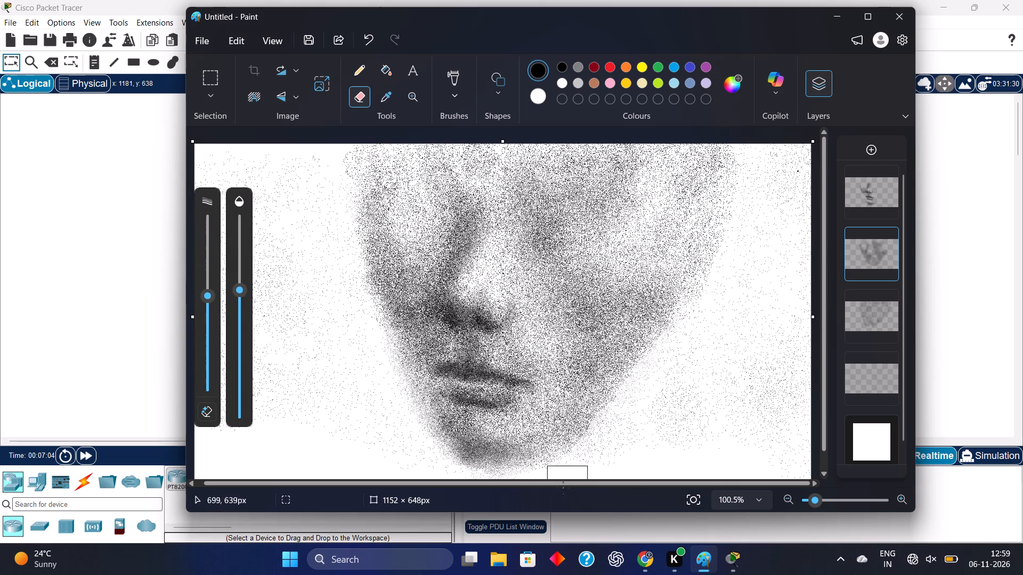
{"action": "left_click_drag", "start_coordinate": [563, 488], "coordinate": [548, 495]}
{"action": "left_click_drag", "start_coordinate": [628, 418], "coordinate": [573, 464]}
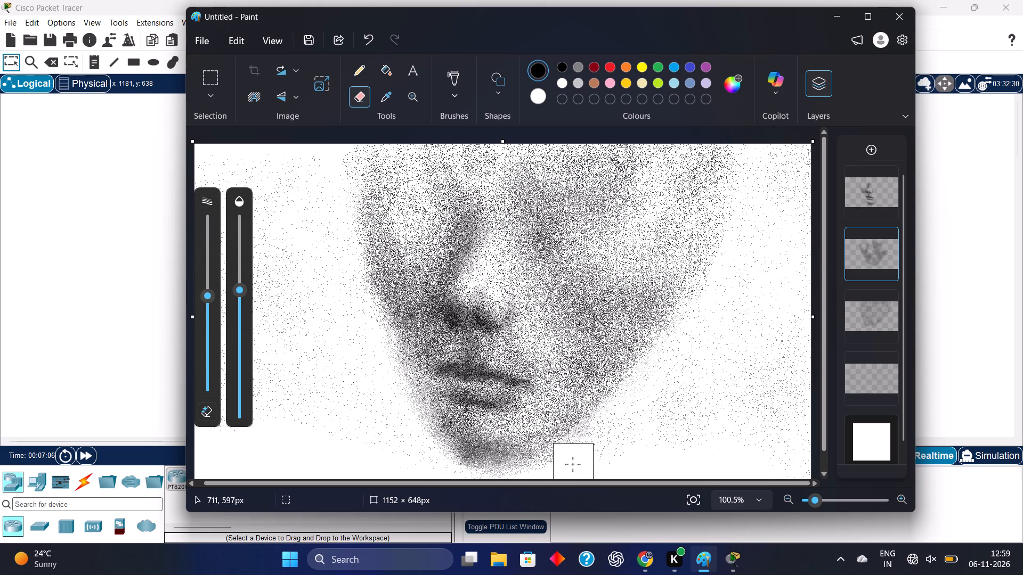
{"action": "left_click_drag", "start_coordinate": [573, 464], "coordinate": [457, 487]}
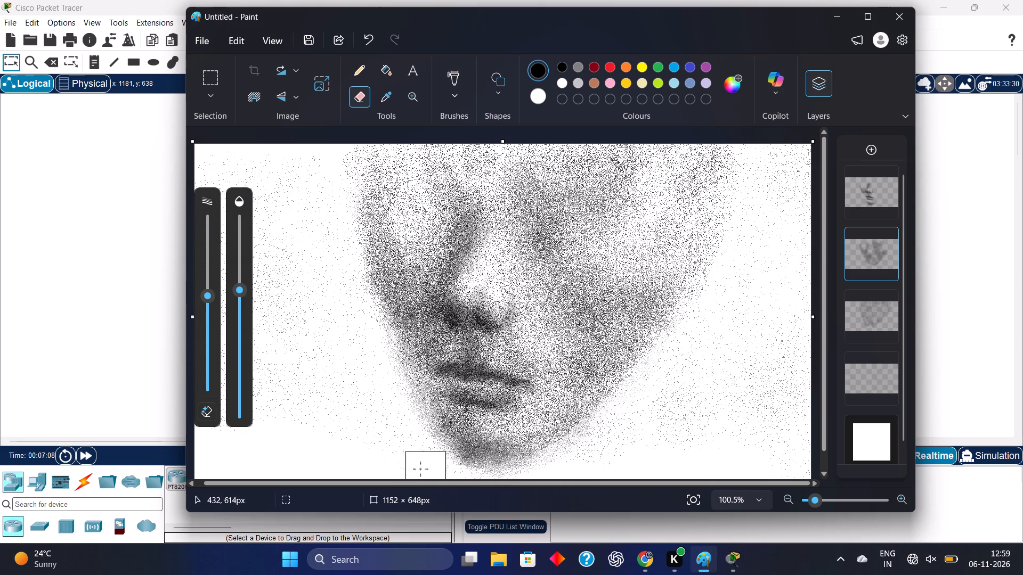
Erase stray stippling on Layer 3 outside the left cheek and jaw to clean up that face edge.
{"action": "left_click_drag", "start_coordinate": [361, 362], "coordinate": [354, 325]}
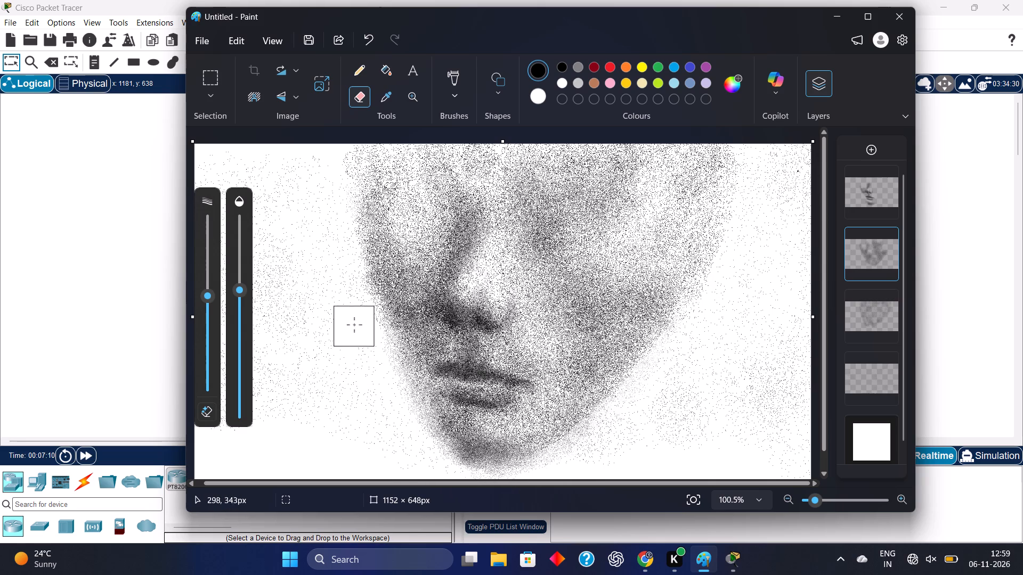
{"action": "left_click_drag", "start_coordinate": [354, 325], "coordinate": [366, 347]}
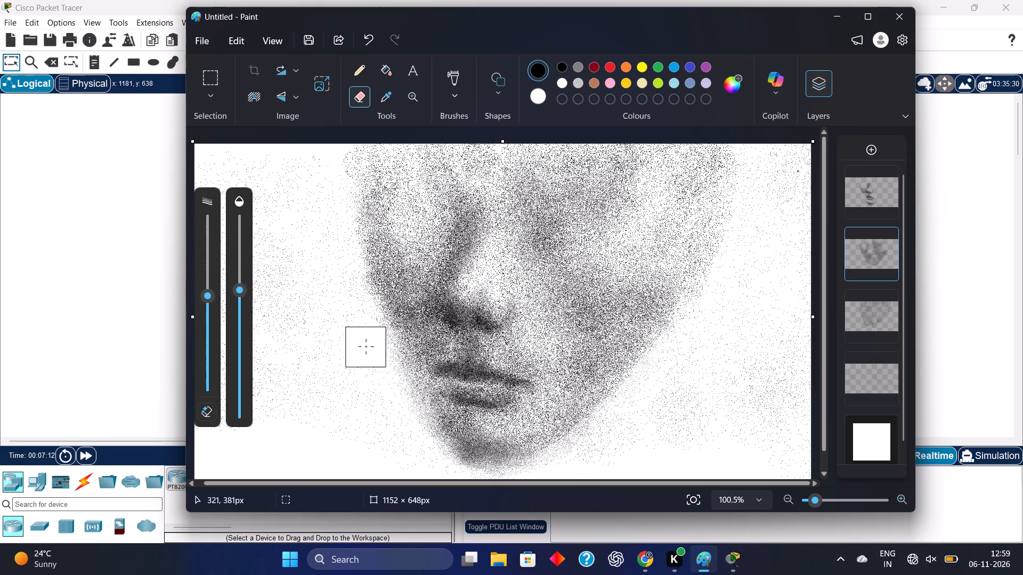
{"action": "left_click_drag", "start_coordinate": [366, 347], "coordinate": [360, 325]}
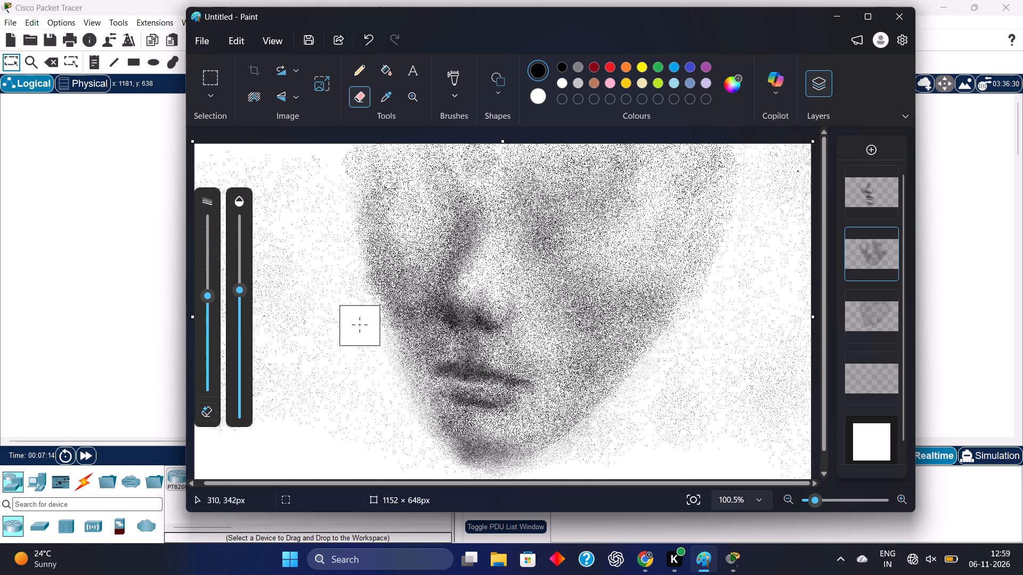
{"action": "left_click_drag", "start_coordinate": [360, 325], "coordinate": [382, 395]}
{"action": "left_click_drag", "start_coordinate": [382, 395], "coordinate": [383, 379]}
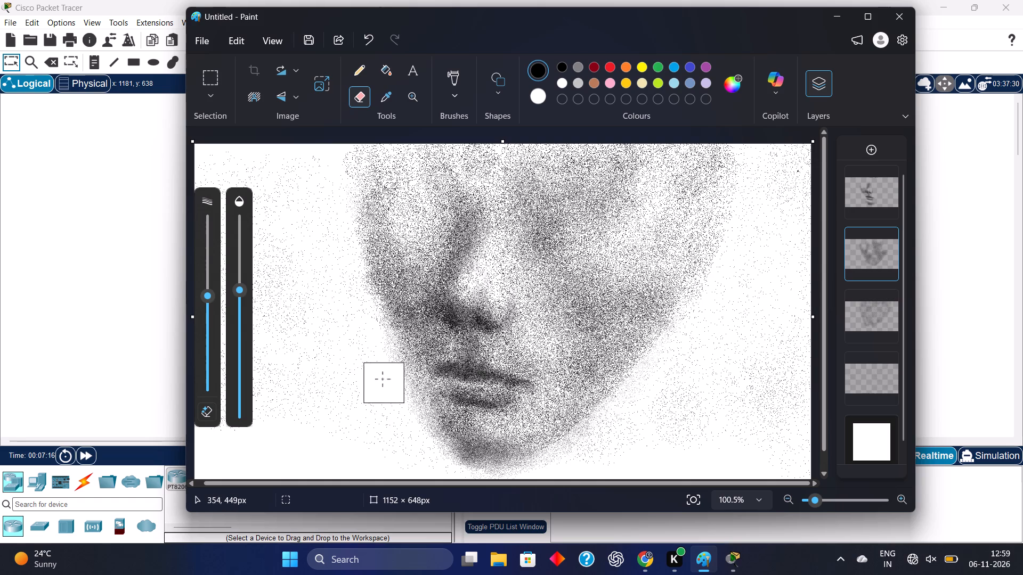
{"action": "left_click_drag", "start_coordinate": [383, 379], "coordinate": [383, 354]}
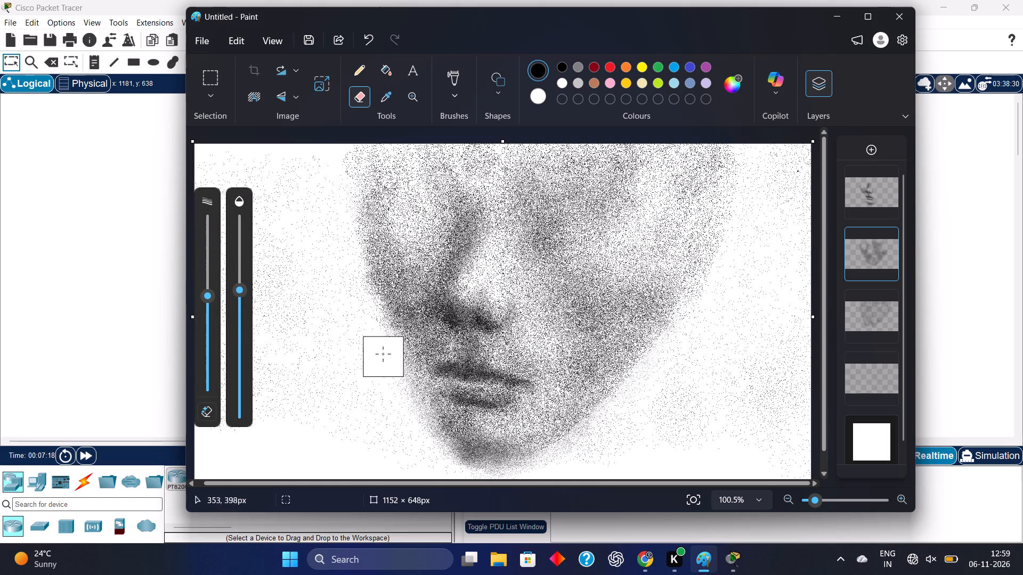
{"action": "left_click_drag", "start_coordinate": [383, 354], "coordinate": [412, 445]}
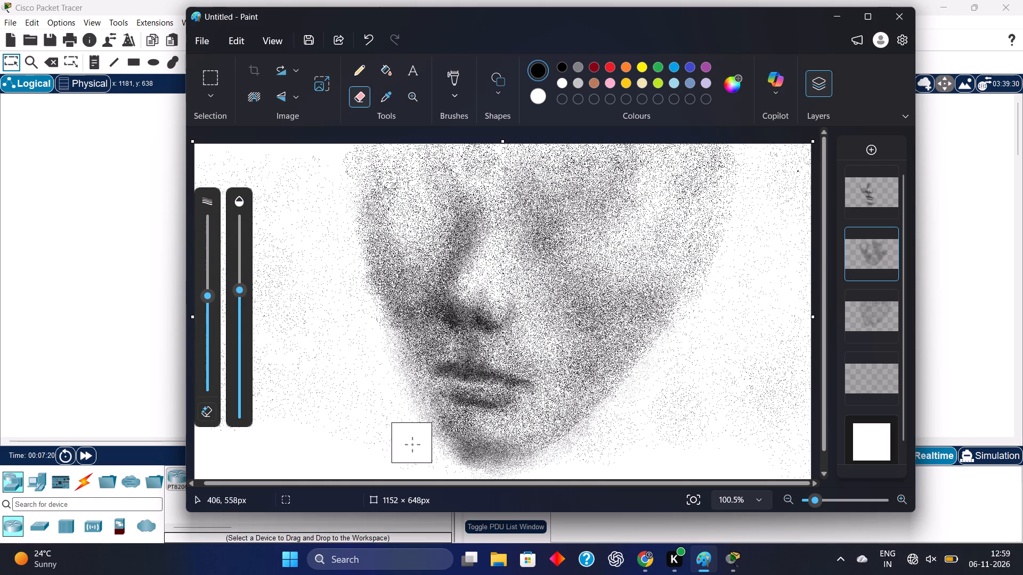
{"action": "left_click_drag", "start_coordinate": [412, 445], "coordinate": [417, 462]}
{"action": "left_click_drag", "start_coordinate": [402, 431], "coordinate": [403, 413]}
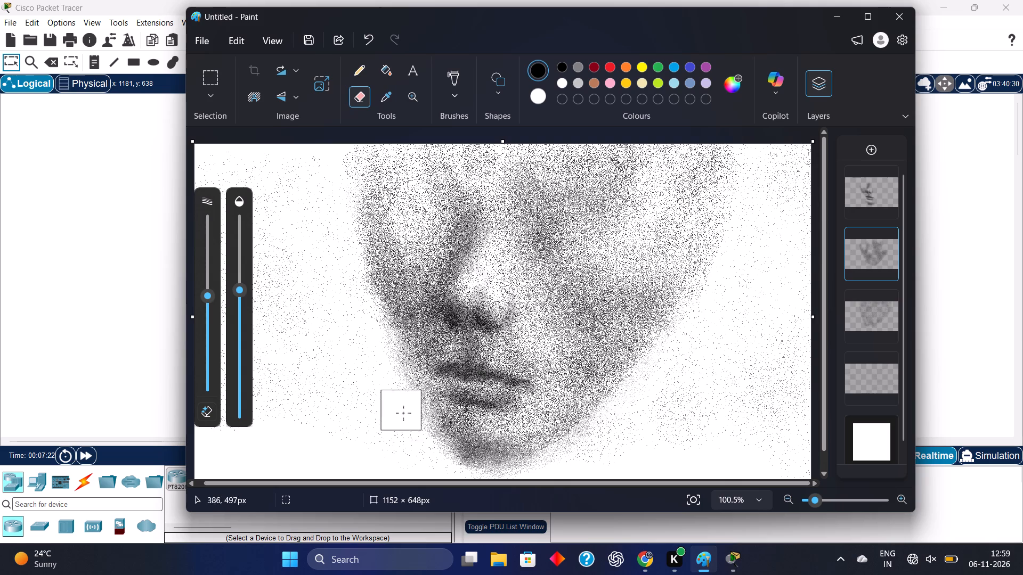
Erase the Layer 3 stippling from the lower left jaw along the underside of the chin.
{"action": "left_click_drag", "start_coordinate": [403, 413], "coordinate": [499, 491]}
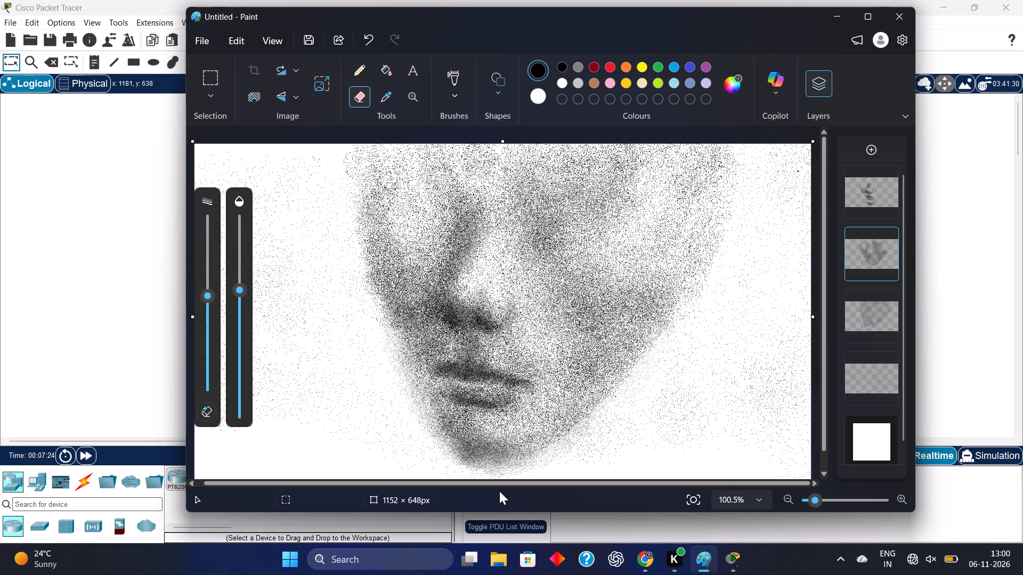
{"action": "left_click_drag", "start_coordinate": [409, 450], "coordinate": [509, 488]}
{"action": "left_click_drag", "start_coordinate": [509, 488], "coordinate": [450, 481]}
{"action": "left_click_drag", "start_coordinate": [450, 481], "coordinate": [463, 478]}
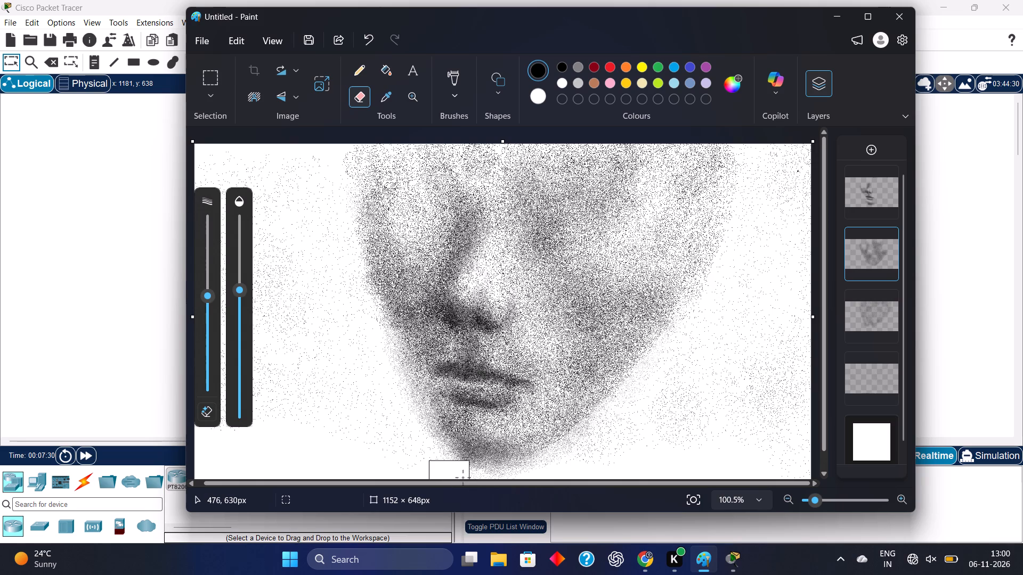
{"action": "left_click_drag", "start_coordinate": [463, 478], "coordinate": [453, 475]}
{"action": "left_click_drag", "start_coordinate": [453, 475], "coordinate": [514, 490]}
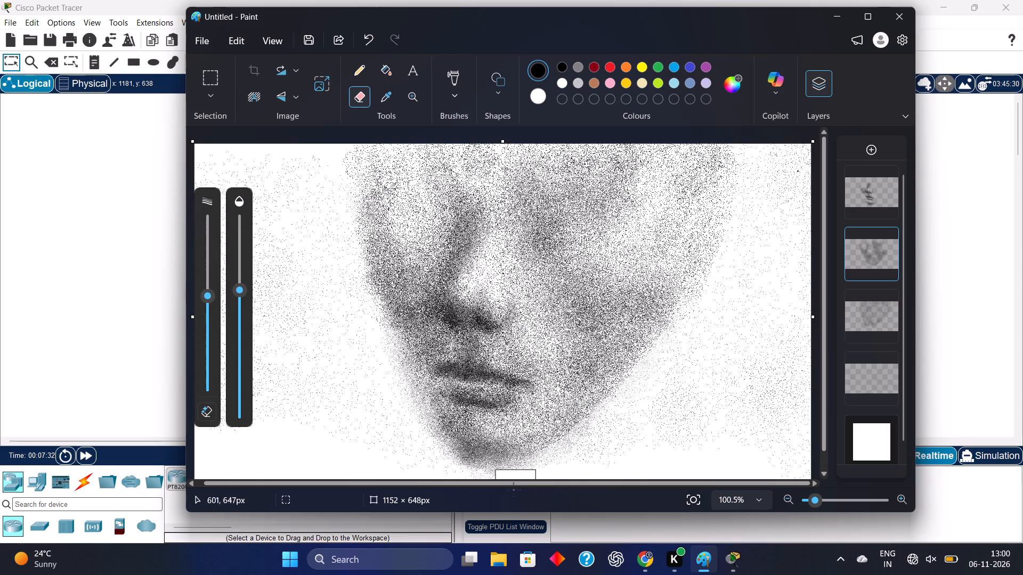
{"action": "left_click_drag", "start_coordinate": [514, 490], "coordinate": [473, 486]}
{"action": "scroll", "coordinate": [691, 274], "scroll_direction": "down", "scroll_amount": 1}
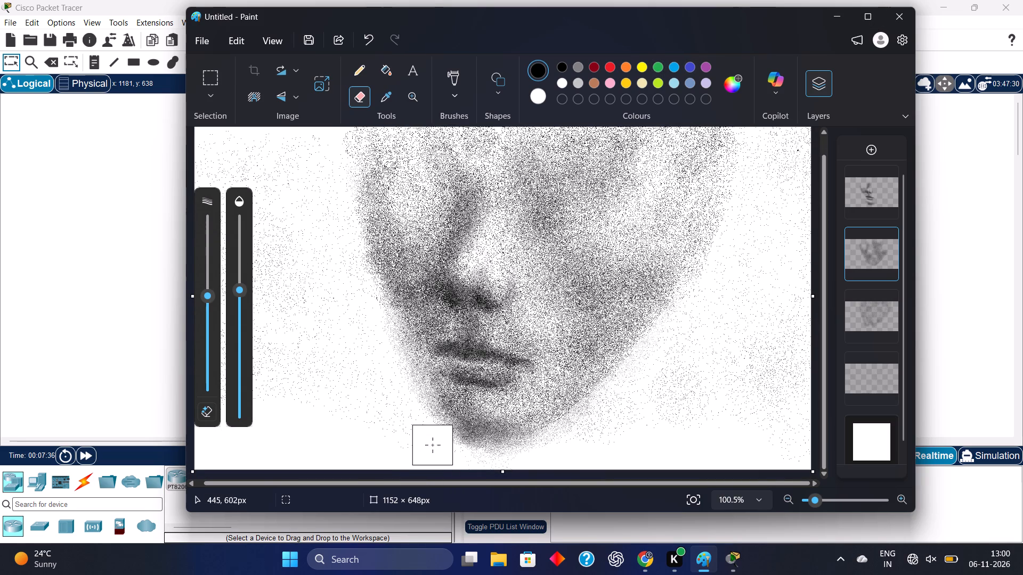
{"action": "left_click_drag", "start_coordinate": [433, 445], "coordinate": [520, 467]}
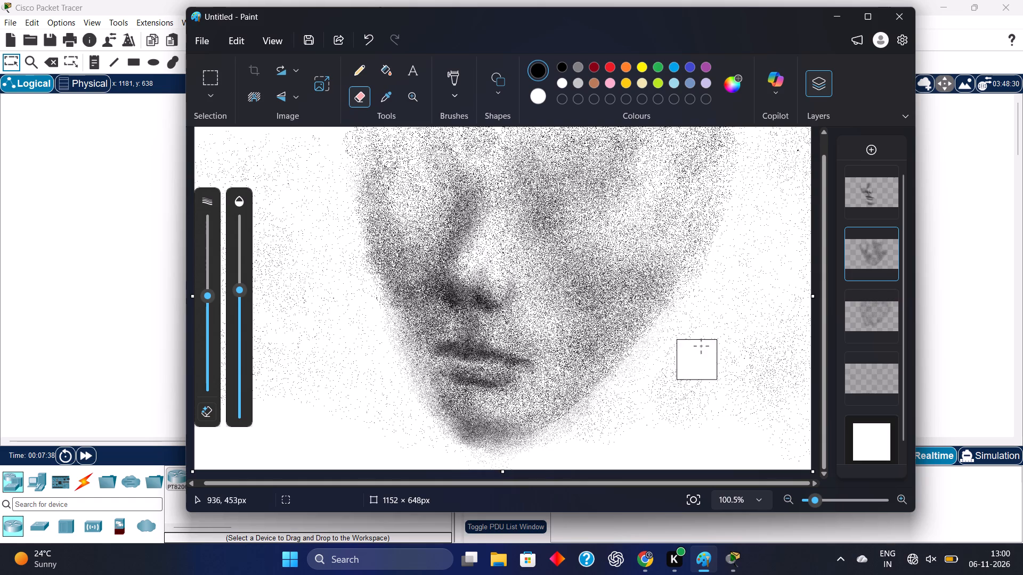
Erase Layer 3 stippling just outside the right cheek edge.
{"action": "left_click_drag", "start_coordinate": [719, 279], "coordinate": [717, 302]}
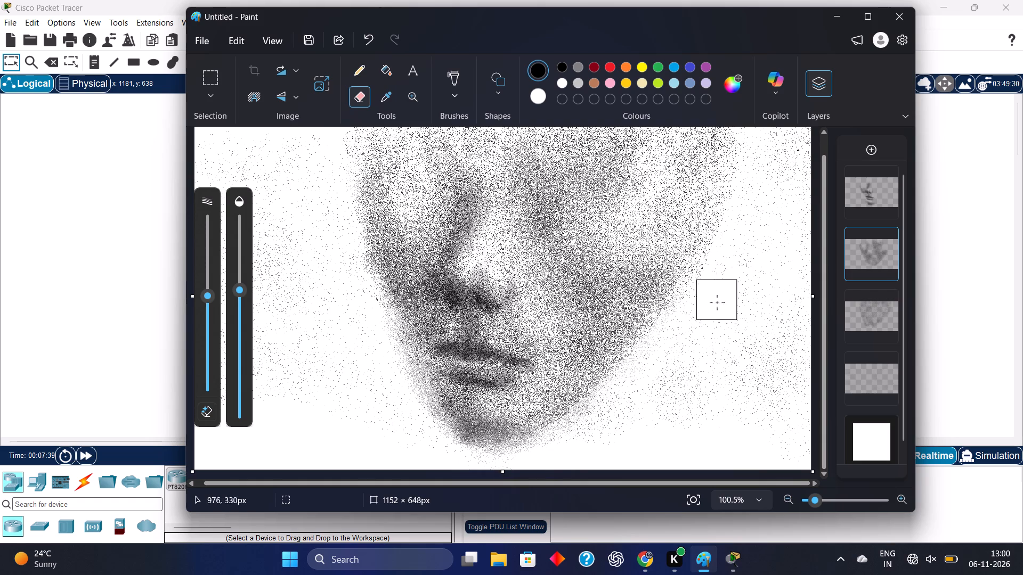
{"action": "left_click_drag", "start_coordinate": [717, 302], "coordinate": [709, 255]}
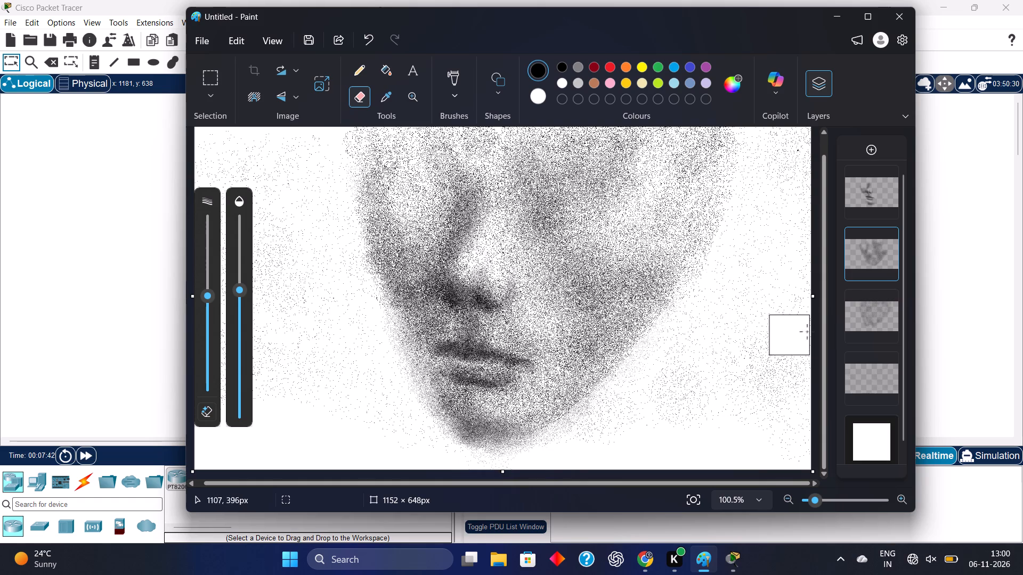
Hide the three upper face shading layers one by one, and show them again to examine what each contains.
{"action": "left_click", "coordinate": [857, 323]}
{"action": "left_click", "coordinate": [889, 299]}
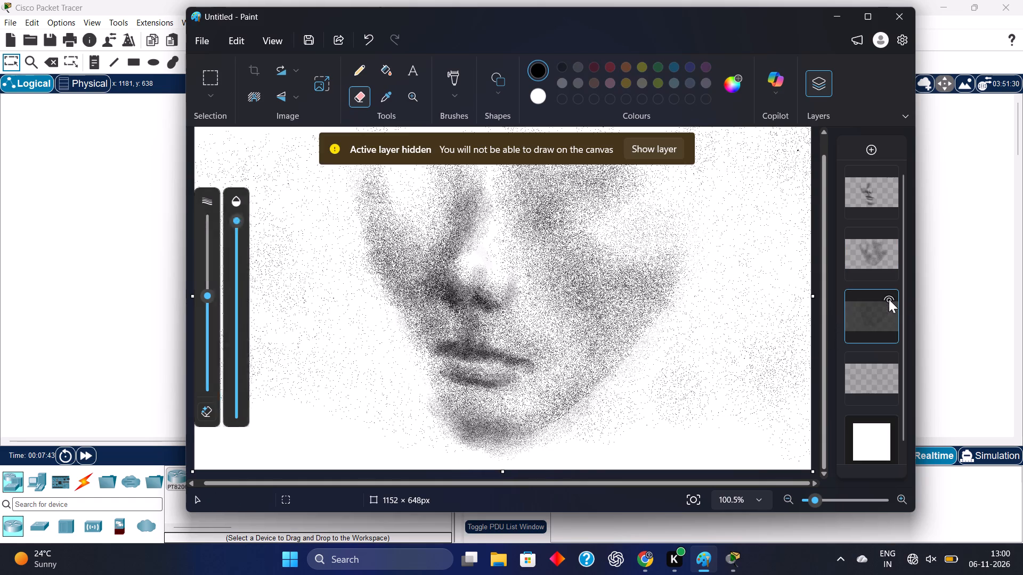
{"action": "left_click", "coordinate": [889, 299]}
{"action": "left_click", "coordinate": [889, 299]}
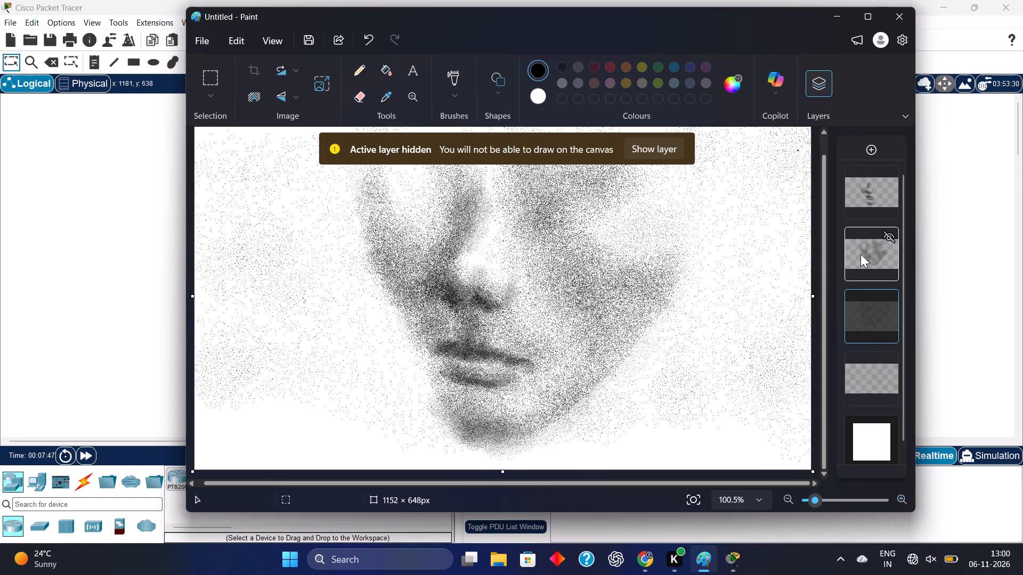
{"action": "left_click", "coordinate": [892, 229]}
{"action": "left_click", "coordinate": [889, 234]}
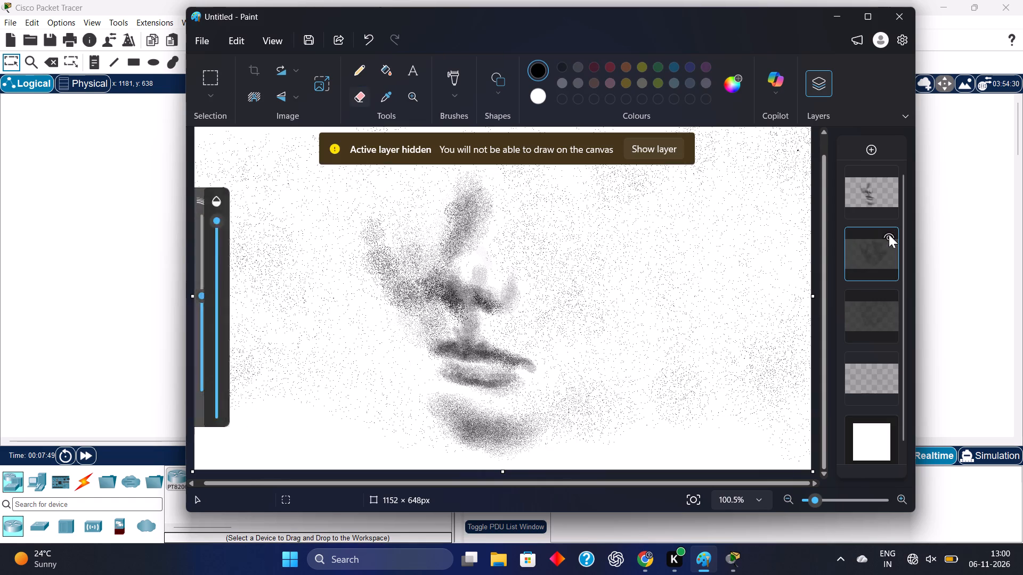
{"action": "left_click", "coordinate": [891, 206]}
{"action": "left_click", "coordinate": [889, 175]}
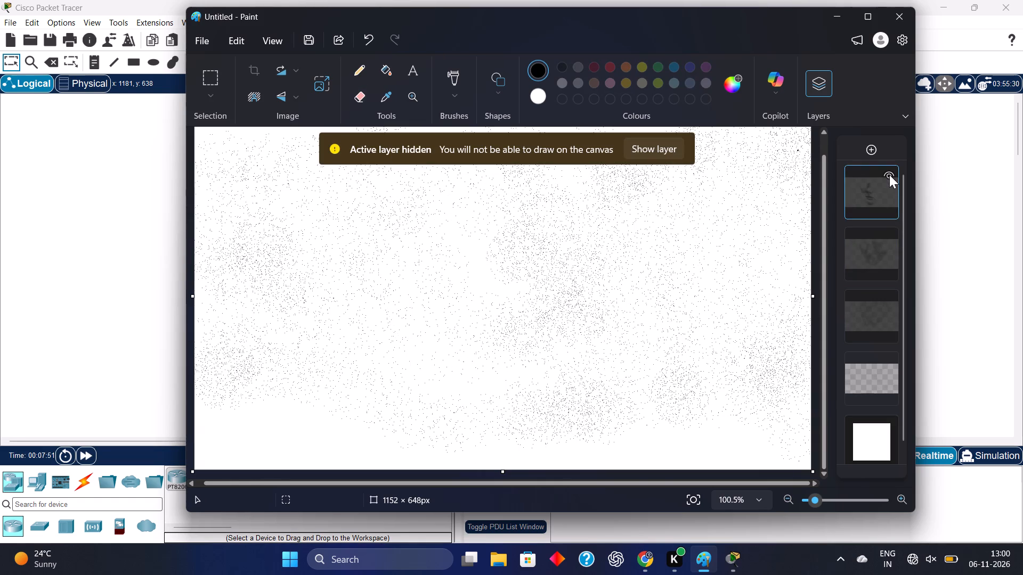
{"action": "left_click", "coordinate": [889, 175]}
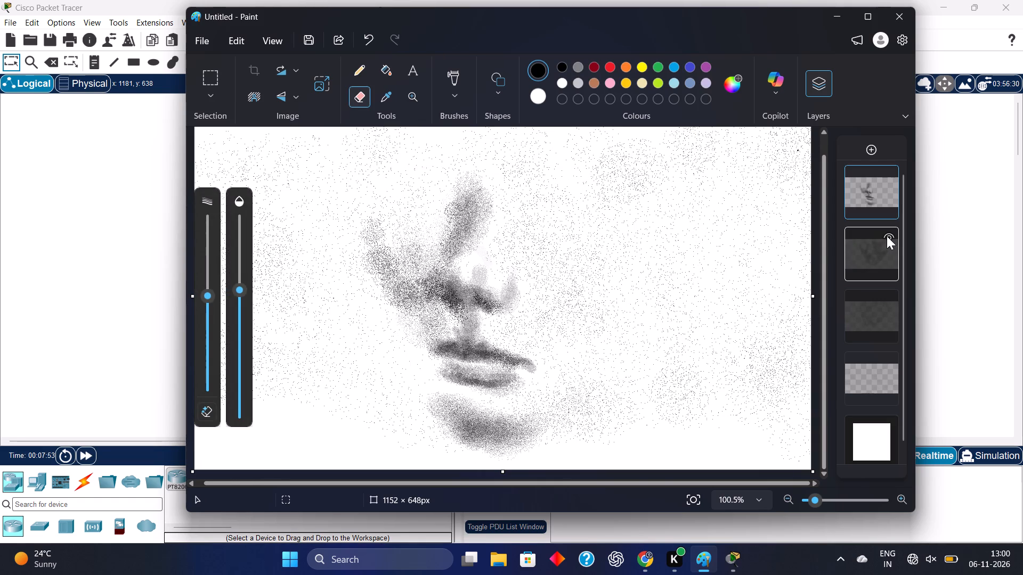
{"action": "left_click", "coordinate": [887, 236]}
{"action": "left_click", "coordinate": [889, 302]}
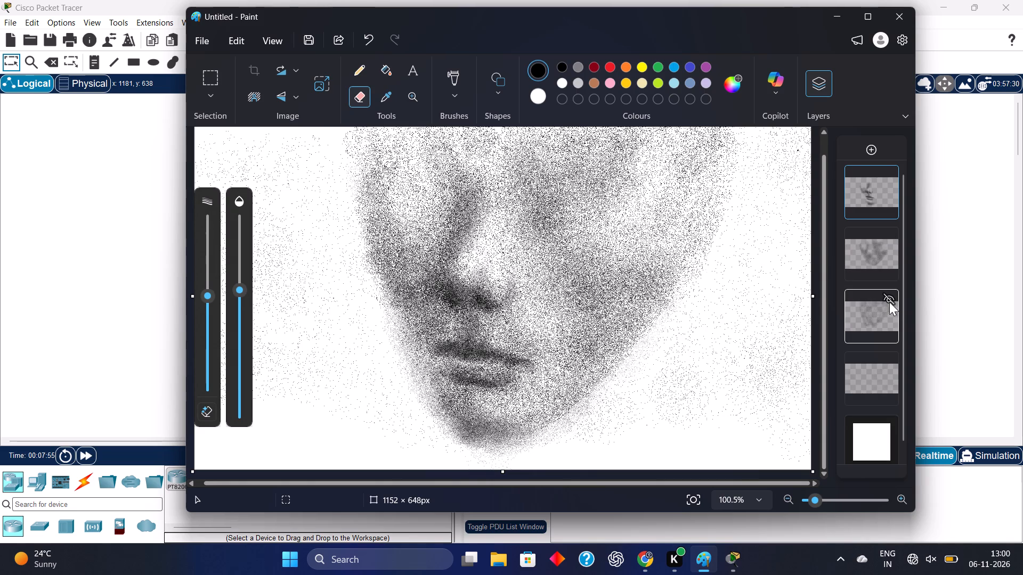
Toggle the visibility of the layer below Layer 3 to compare the face outline, leaving it shown and Layer 3 active.
{"action": "left_click", "coordinate": [886, 298]}
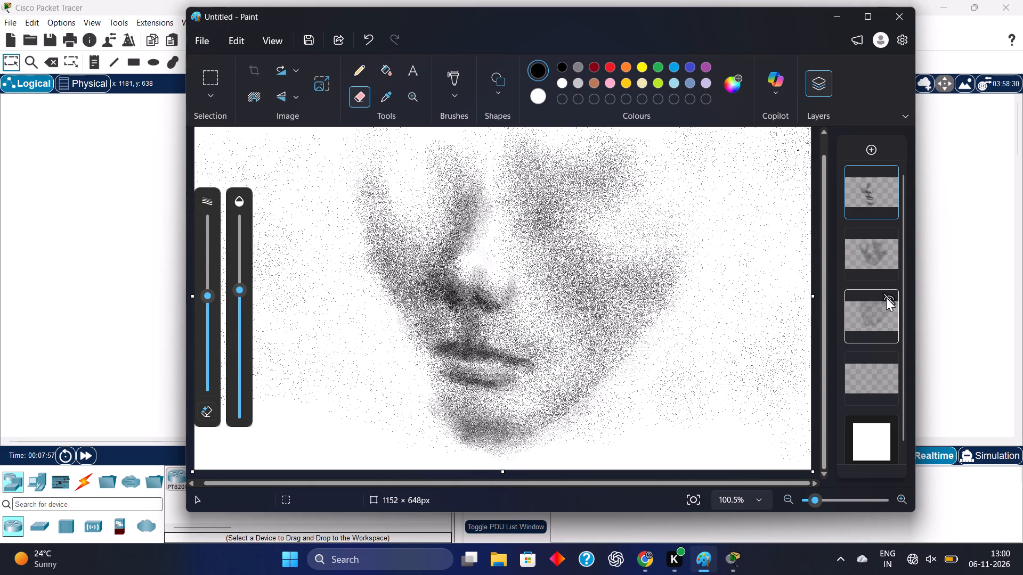
{"action": "left_click", "coordinate": [886, 298]}
{"action": "left_click", "coordinate": [886, 298]}
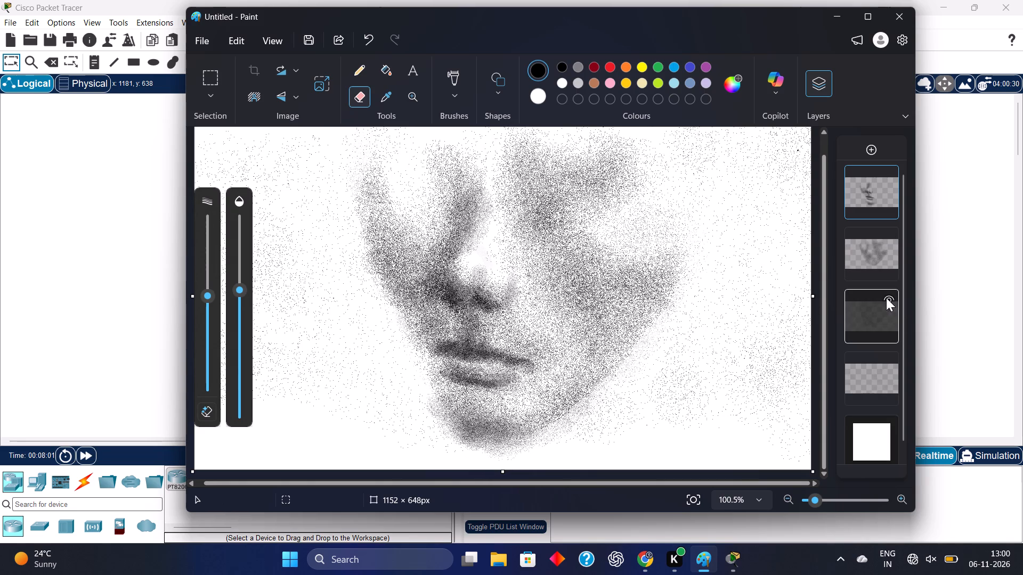
{"action": "left_click", "coordinate": [886, 298]}
{"action": "left_click", "coordinate": [886, 298]}
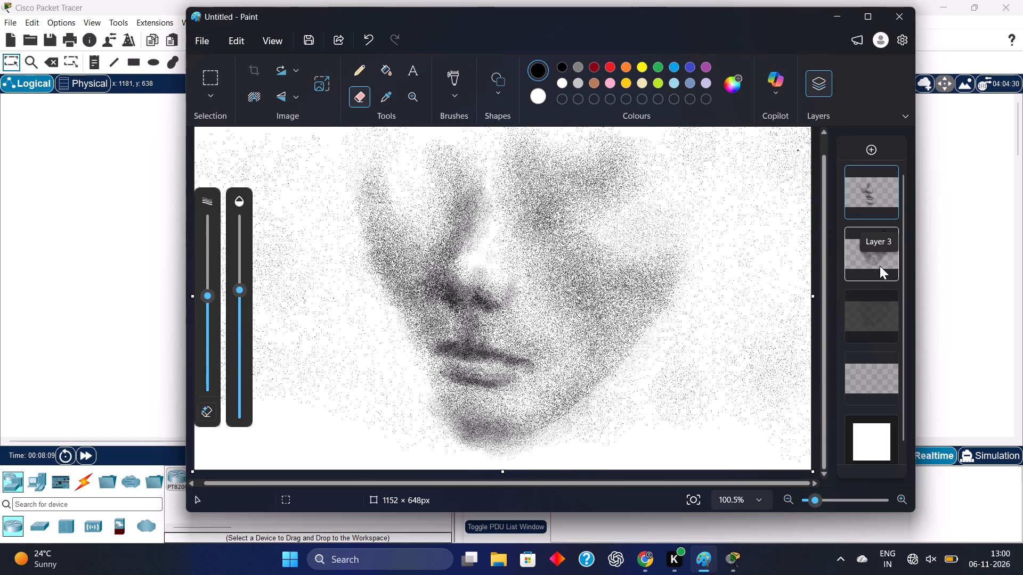
{"action": "left_click", "coordinate": [887, 295]}
{"action": "left_click", "coordinate": [887, 295]}
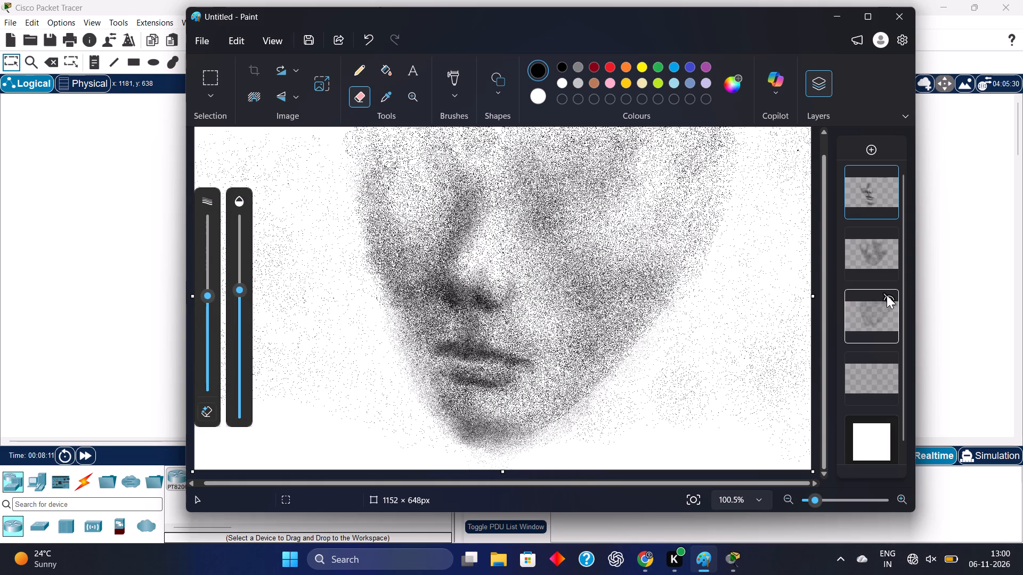
{"action": "left_click", "coordinate": [872, 259]}
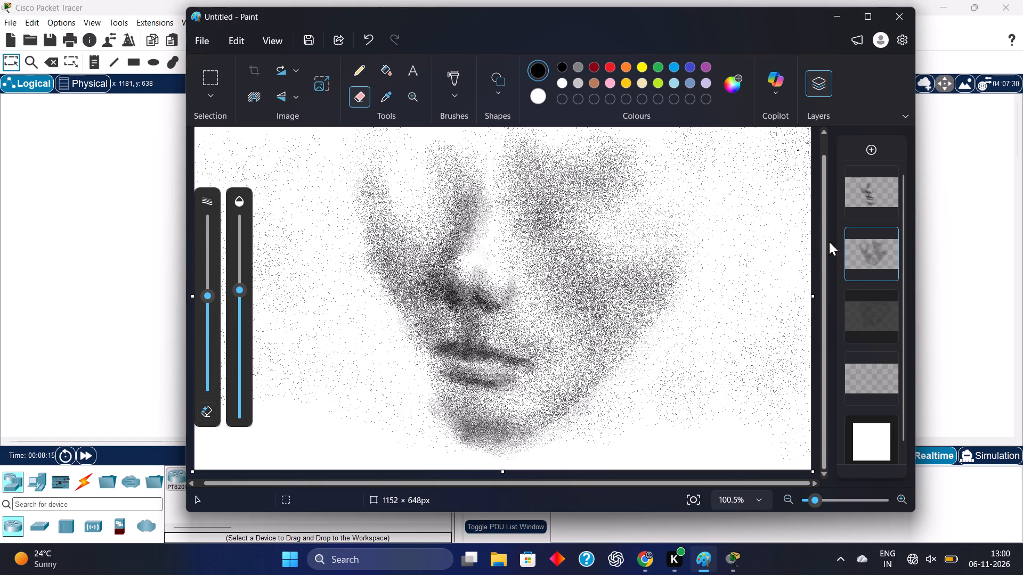
{"action": "left_click", "coordinate": [884, 299]}
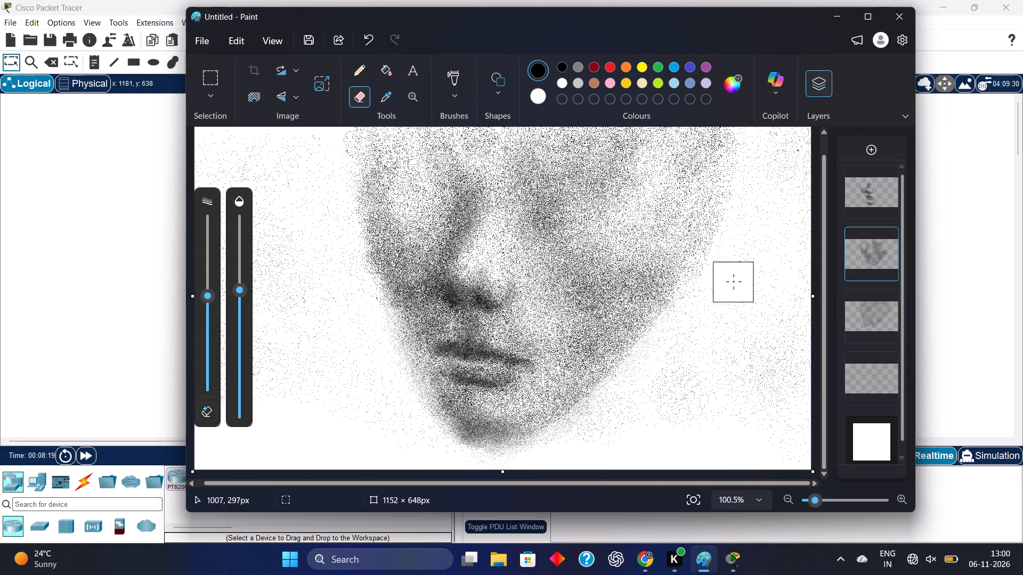
On the layer directly below Layer 3, erase stippling along the upper right edge of the face.
{"action": "left_click", "coordinate": [883, 327]}
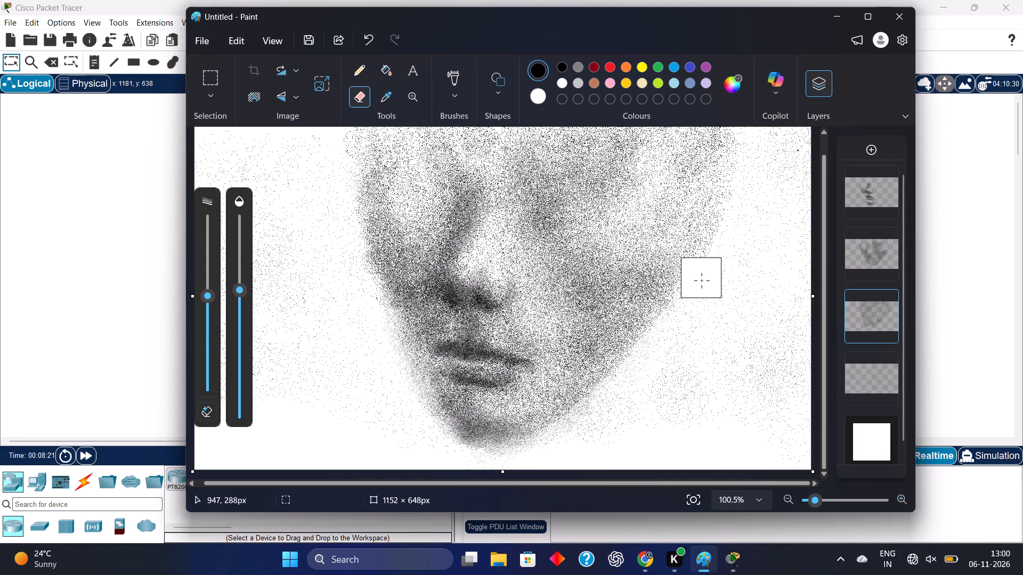
{"action": "left_click_drag", "start_coordinate": [702, 281], "coordinate": [711, 200]}
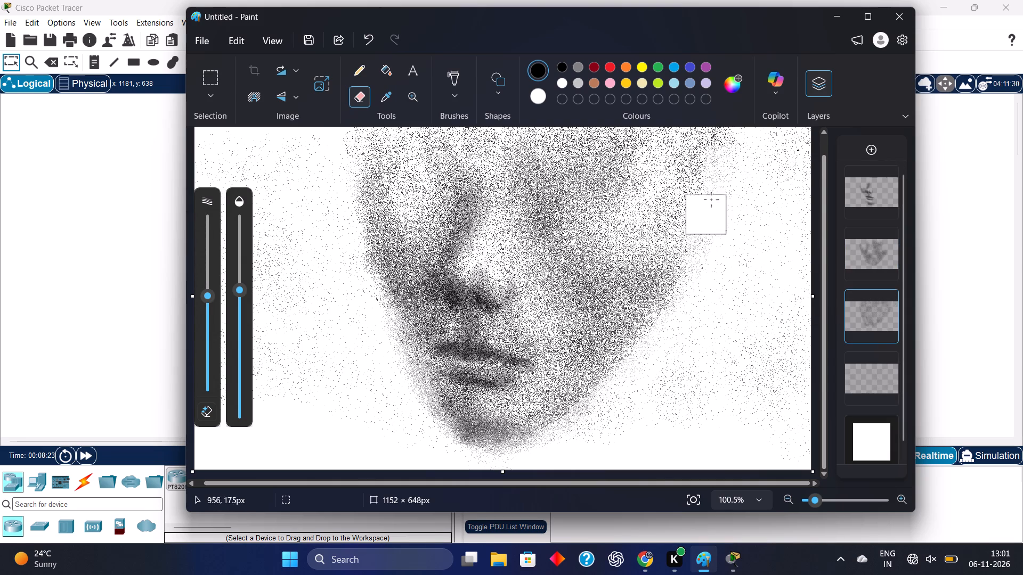
{"action": "left_click_drag", "start_coordinate": [711, 200], "coordinate": [728, 175]}
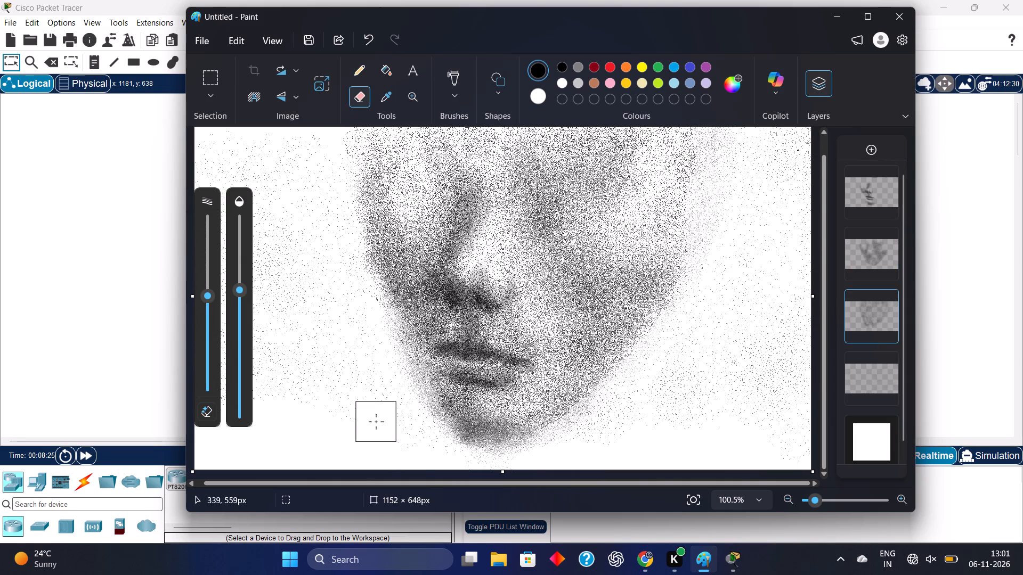
Erase stray stippling just outside the left cheek and jaw edge on the layer directly below Layer 3.
{"action": "left_click_drag", "start_coordinate": [366, 348], "coordinate": [374, 338]}
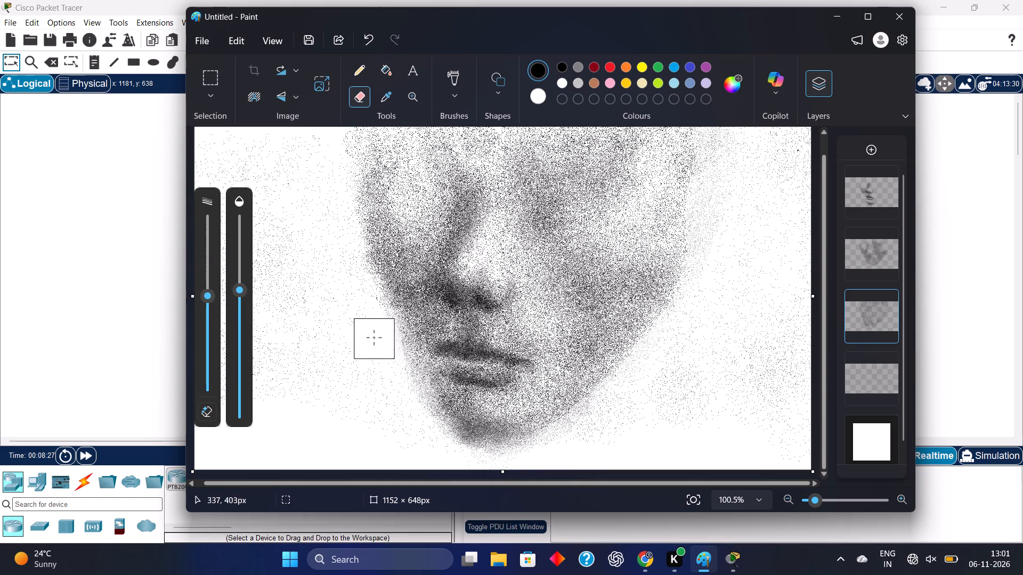
{"action": "left_click_drag", "start_coordinate": [374, 338], "coordinate": [360, 308]}
{"action": "left_click_drag", "start_coordinate": [374, 367], "coordinate": [384, 381]}
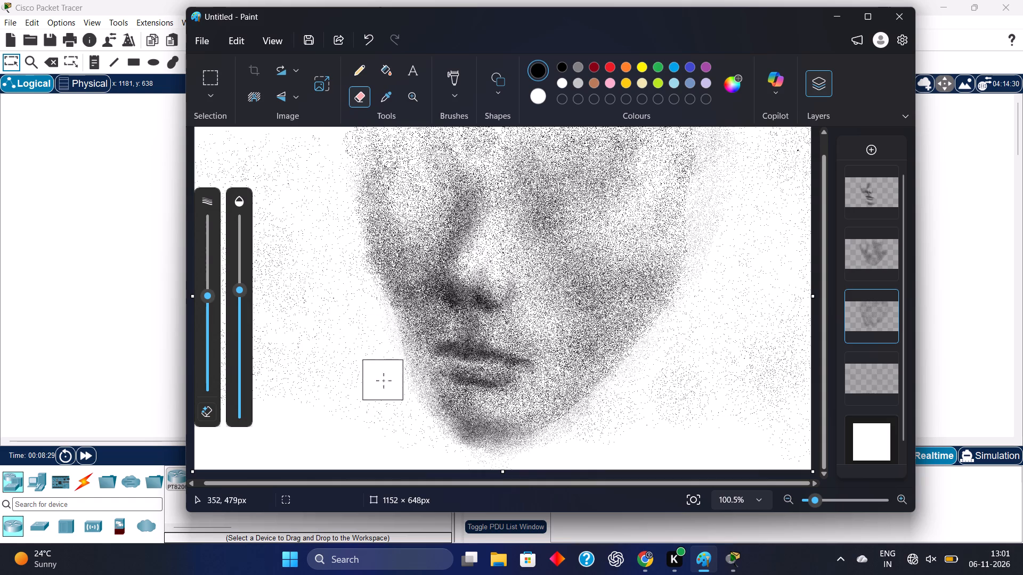
{"action": "left_click_drag", "start_coordinate": [384, 381], "coordinate": [410, 426]}
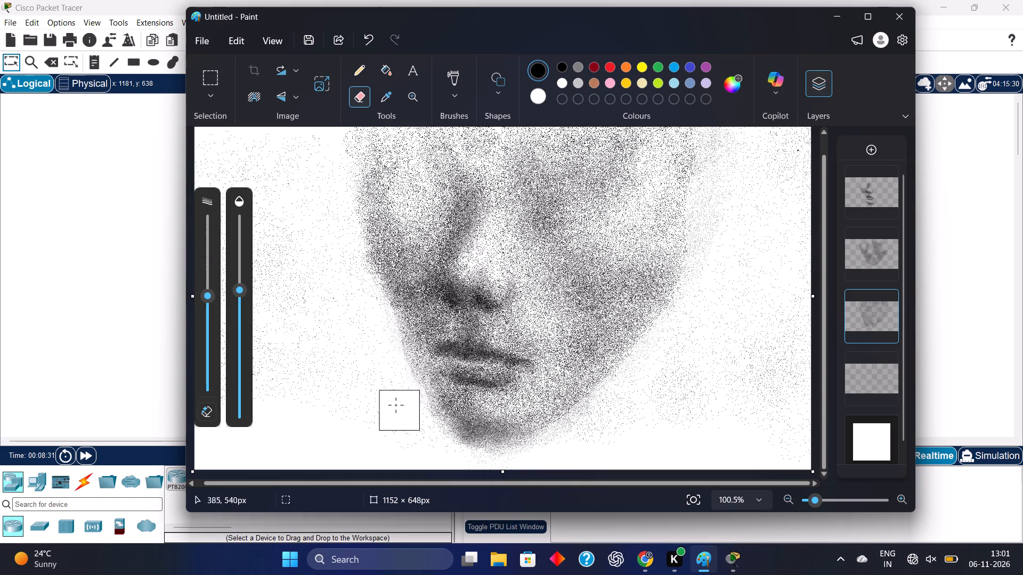
{"action": "left_click_drag", "start_coordinate": [392, 399], "coordinate": [262, 383]}
Lower the eraser opacity and soften the stippling along the left jaw edge and under the chin on the same layer.
{"action": "left_click_drag", "start_coordinate": [237, 303], "coordinate": [245, 347]}
{"action": "left_click_drag", "start_coordinate": [372, 362], "coordinate": [389, 366]}
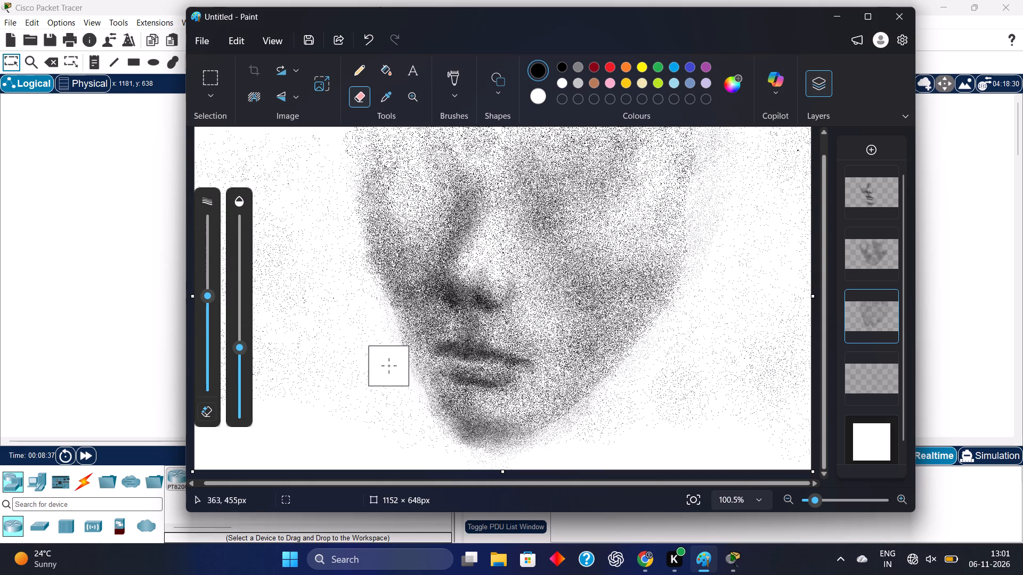
{"action": "left_click_drag", "start_coordinate": [389, 366], "coordinate": [387, 360]}
{"action": "left_click_drag", "start_coordinate": [403, 407], "coordinate": [419, 442]}
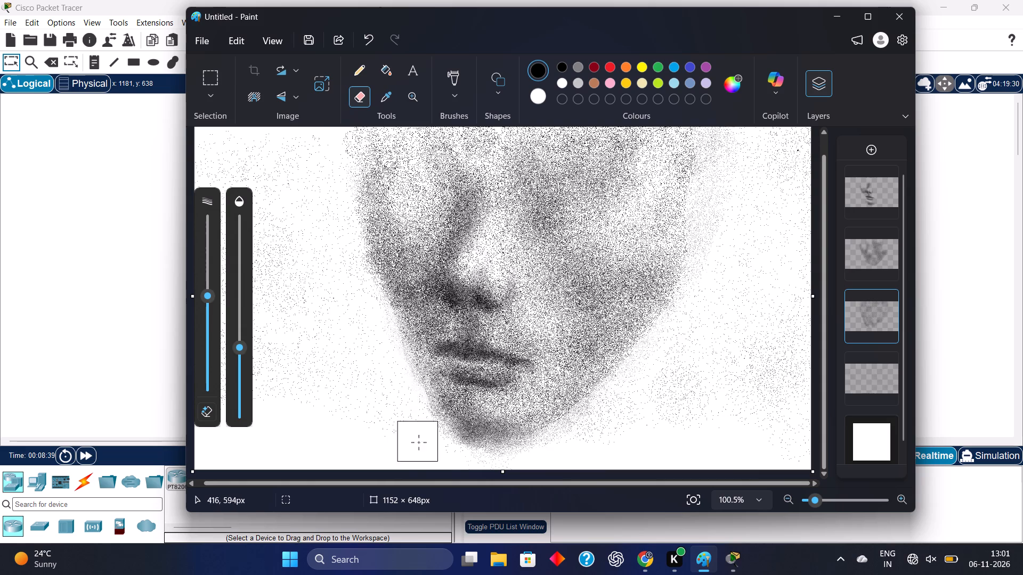
{"action": "left_click_drag", "start_coordinate": [419, 442], "coordinate": [432, 456]}
{"action": "left_click_drag", "start_coordinate": [413, 428], "coordinate": [441, 456]}
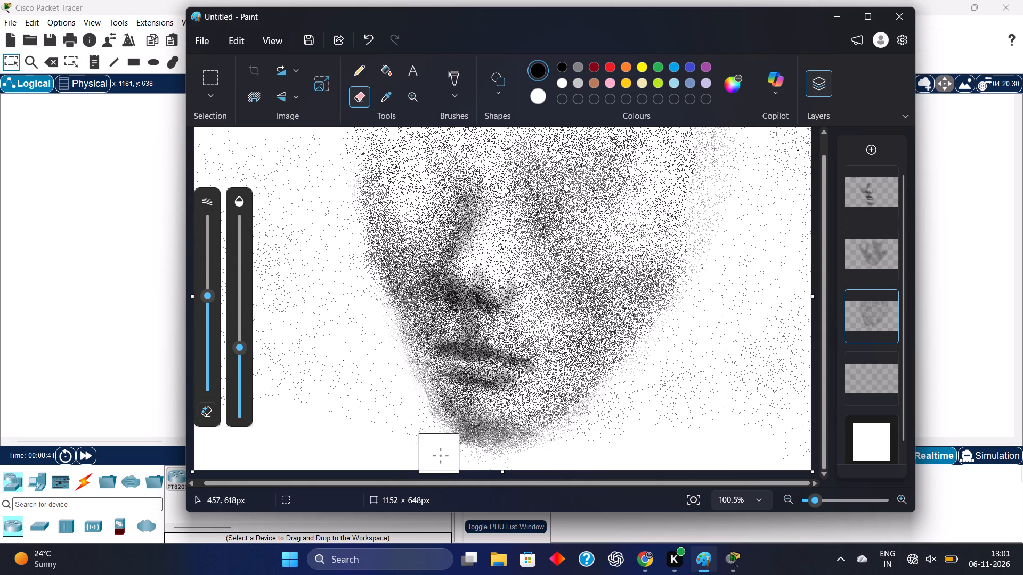
{"action": "left_click_drag", "start_coordinate": [441, 456], "coordinate": [507, 472]}
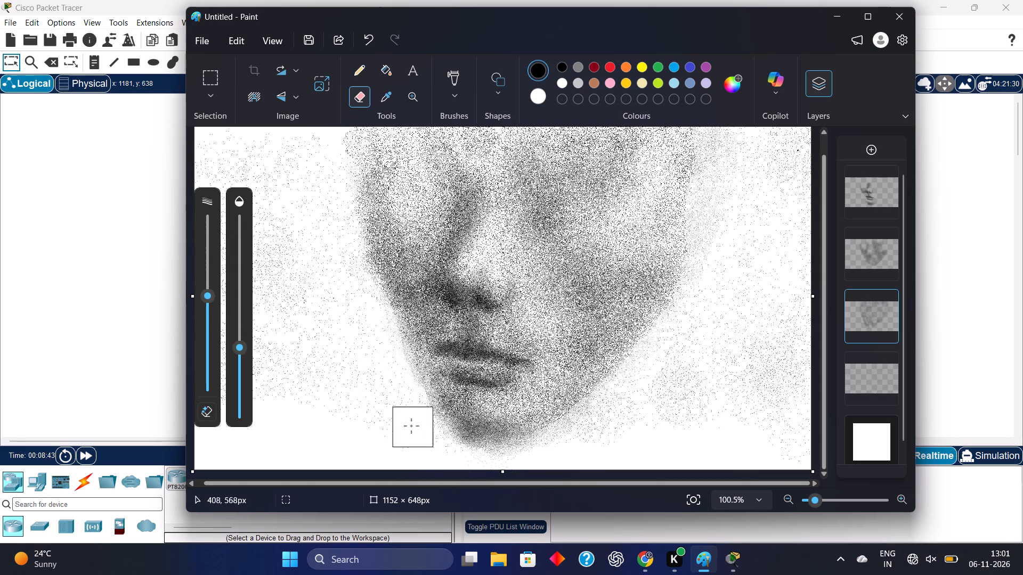
{"action": "left_click_drag", "start_coordinate": [408, 425], "coordinate": [507, 468]}
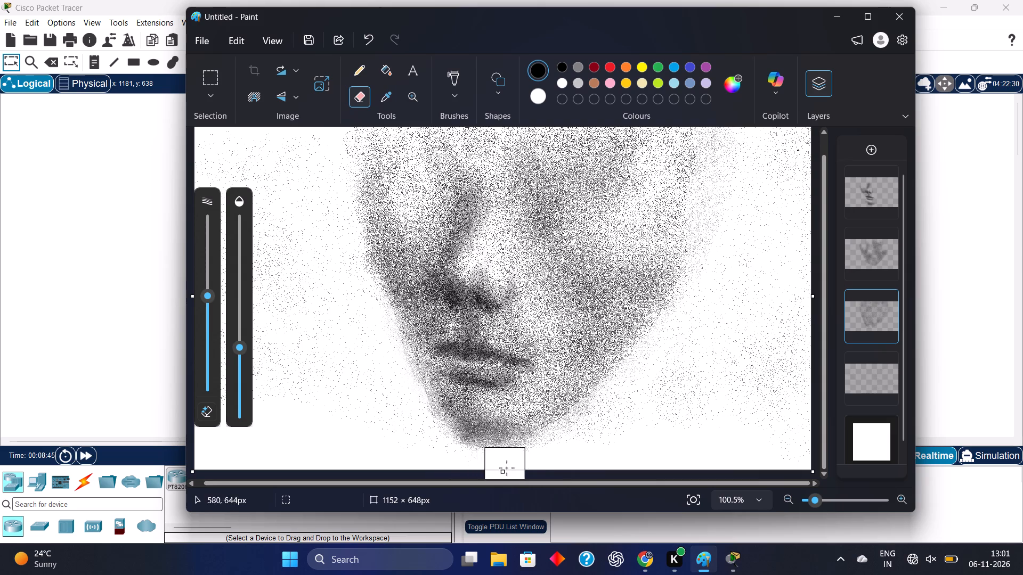
{"action": "left_click_drag", "start_coordinate": [507, 468], "coordinate": [494, 470]}
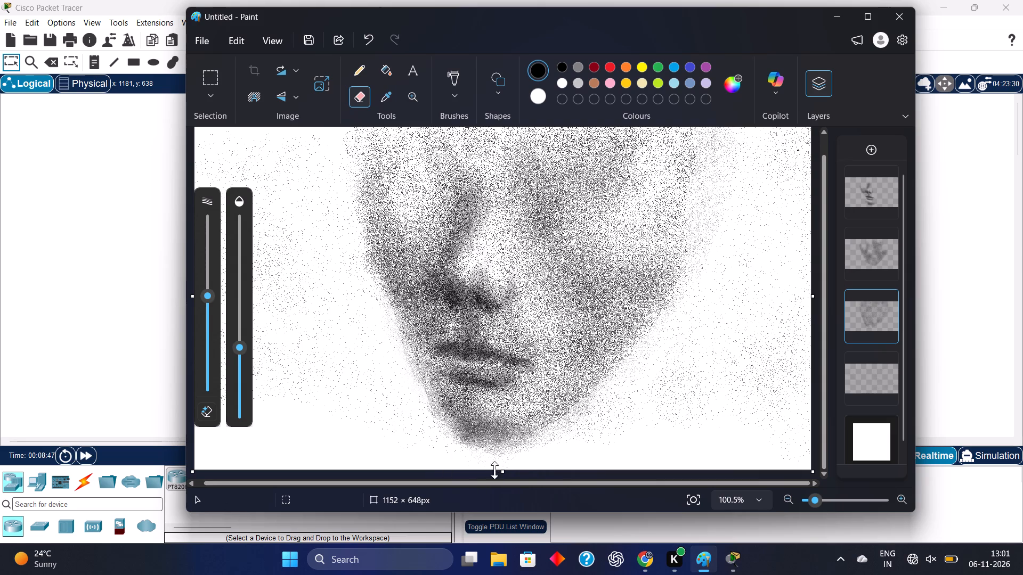
{"action": "left_click_drag", "start_coordinate": [494, 470], "coordinate": [497, 470]}
Clear stippling below the left jaw, and use a smaller eraser to refine the jaw edge and the chin's underside.
{"action": "scroll", "coordinate": [619, 373], "scroll_direction": "down", "scroll_amount": 3}
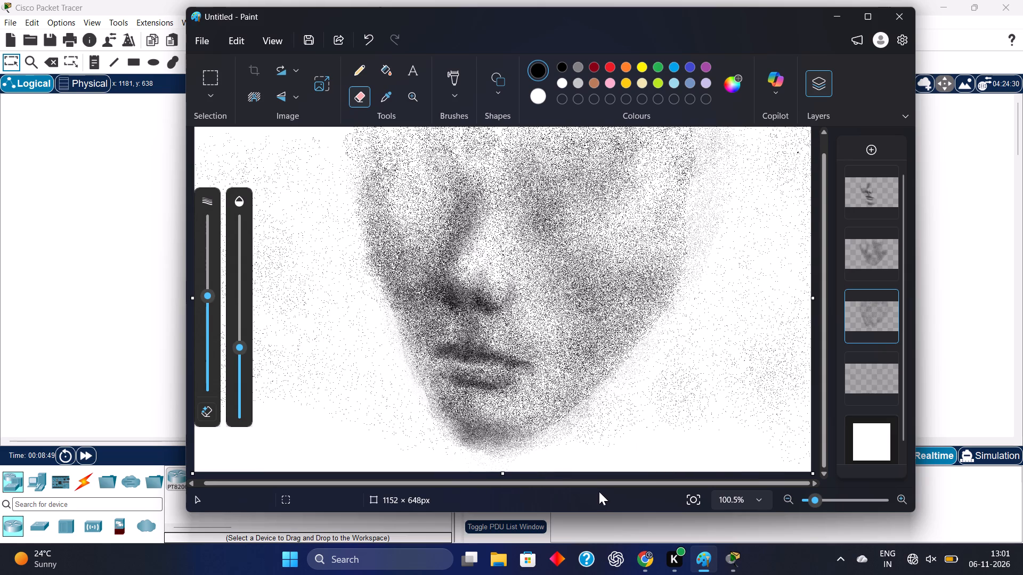
{"action": "left_click_drag", "start_coordinate": [587, 513], "coordinate": [592, 543]}
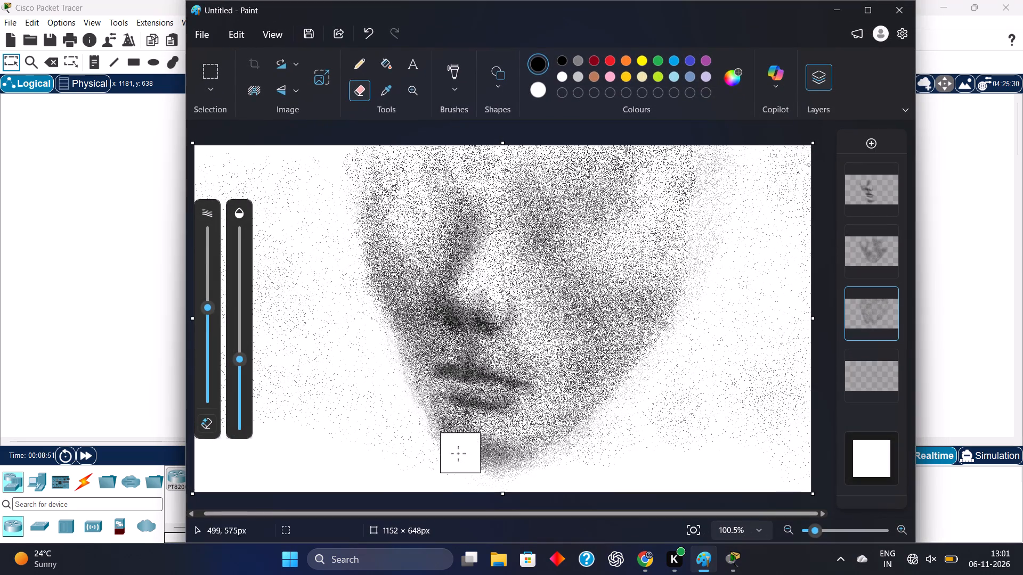
{"action": "left_click_drag", "start_coordinate": [415, 466], "coordinate": [259, 419]}
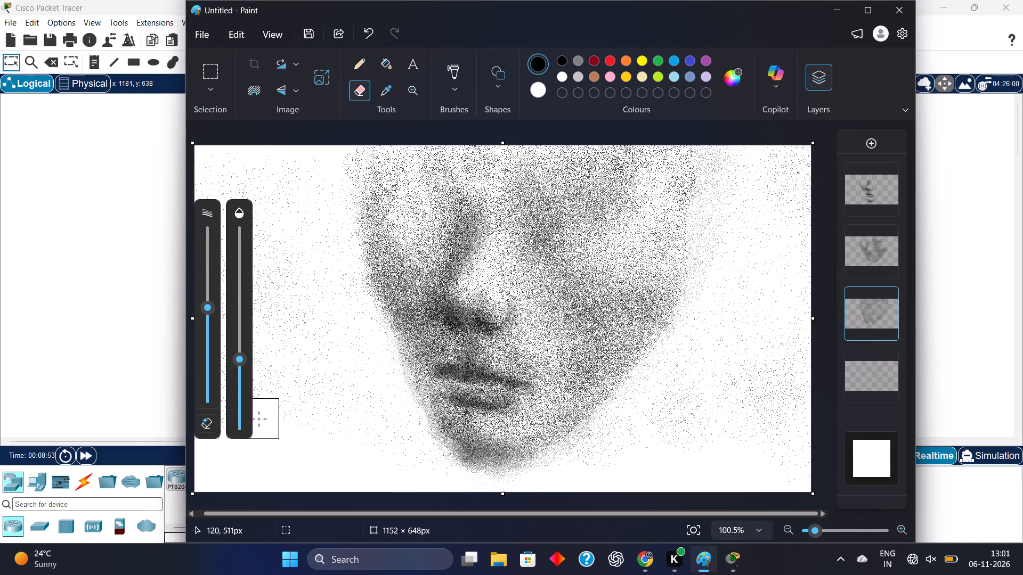
{"action": "left_click_drag", "start_coordinate": [204, 327], "coordinate": [208, 338]}
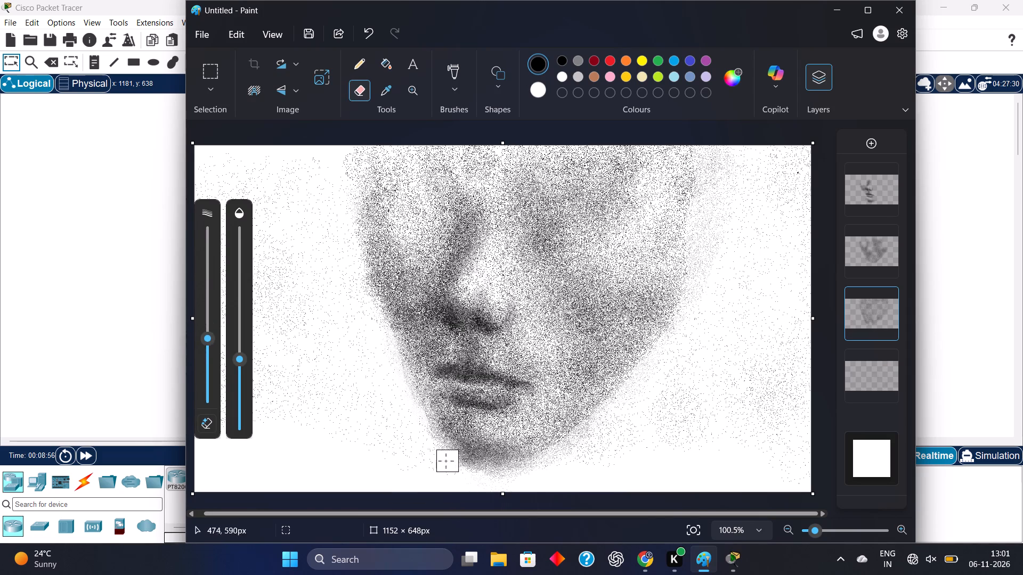
{"action": "left_click_drag", "start_coordinate": [395, 404], "coordinate": [438, 461]}
{"action": "left_click_drag", "start_coordinate": [438, 461], "coordinate": [488, 479]}
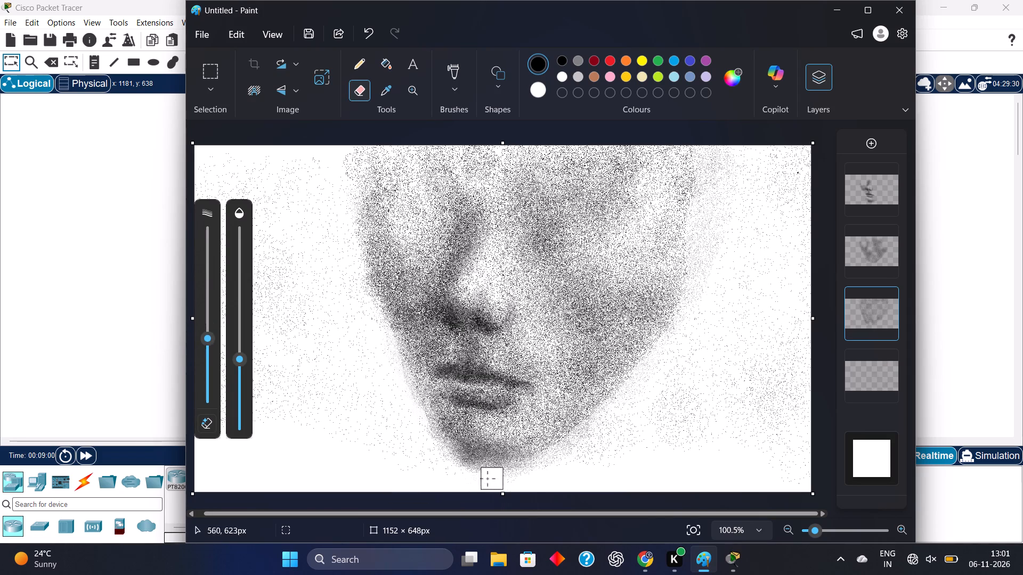
{"action": "left_click_drag", "start_coordinate": [488, 479], "coordinate": [468, 475]}
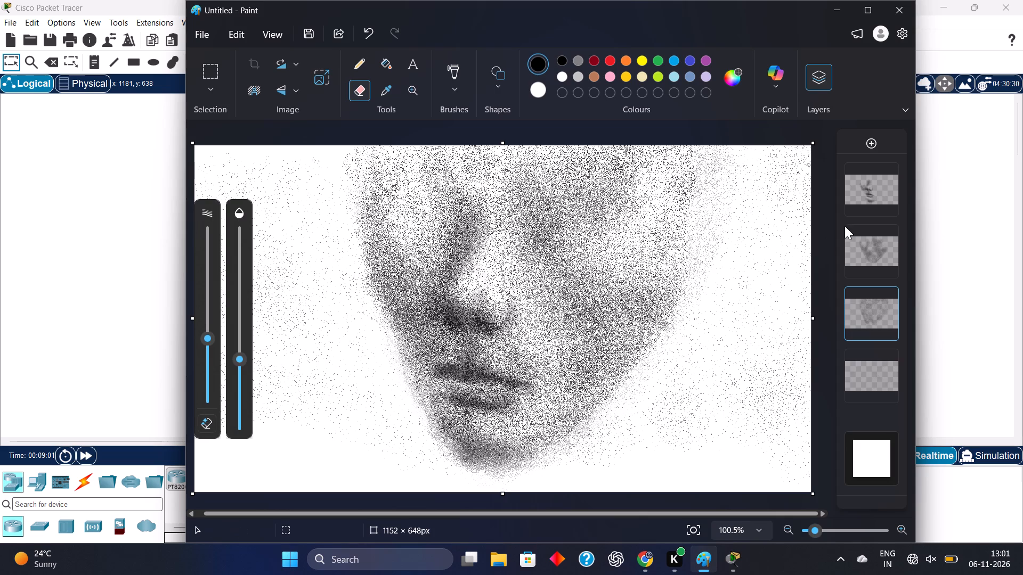
On the top layer, erase stippling along the left jaw edge down to the chin.
{"action": "left_click", "coordinate": [860, 208]}
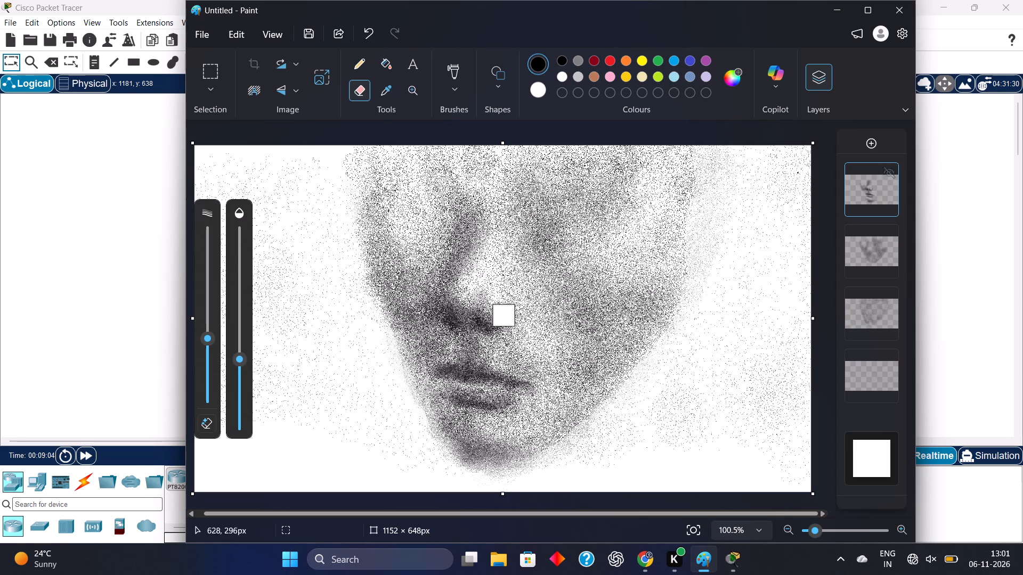
{"action": "left_click_drag", "start_coordinate": [396, 421], "coordinate": [453, 466]}
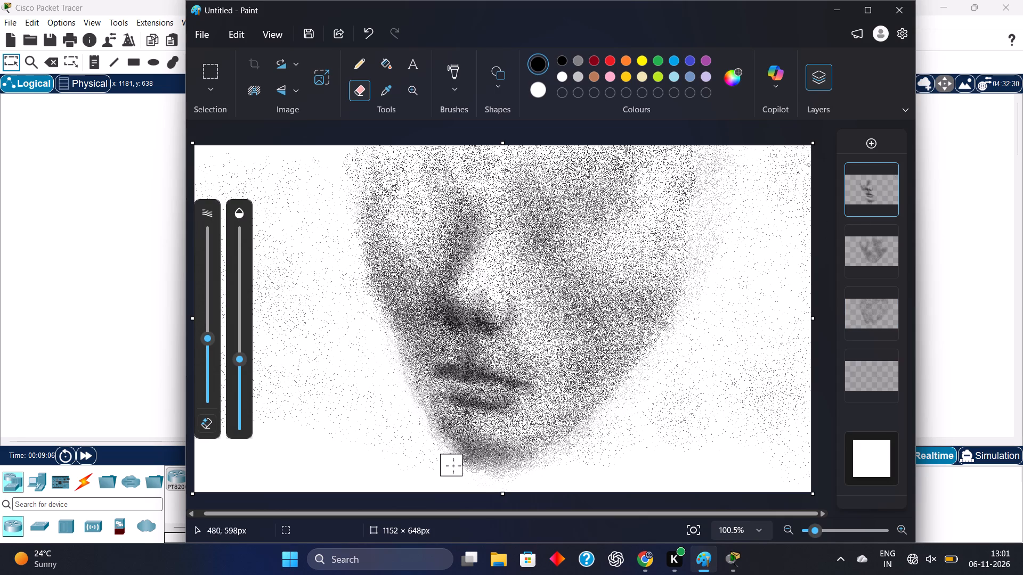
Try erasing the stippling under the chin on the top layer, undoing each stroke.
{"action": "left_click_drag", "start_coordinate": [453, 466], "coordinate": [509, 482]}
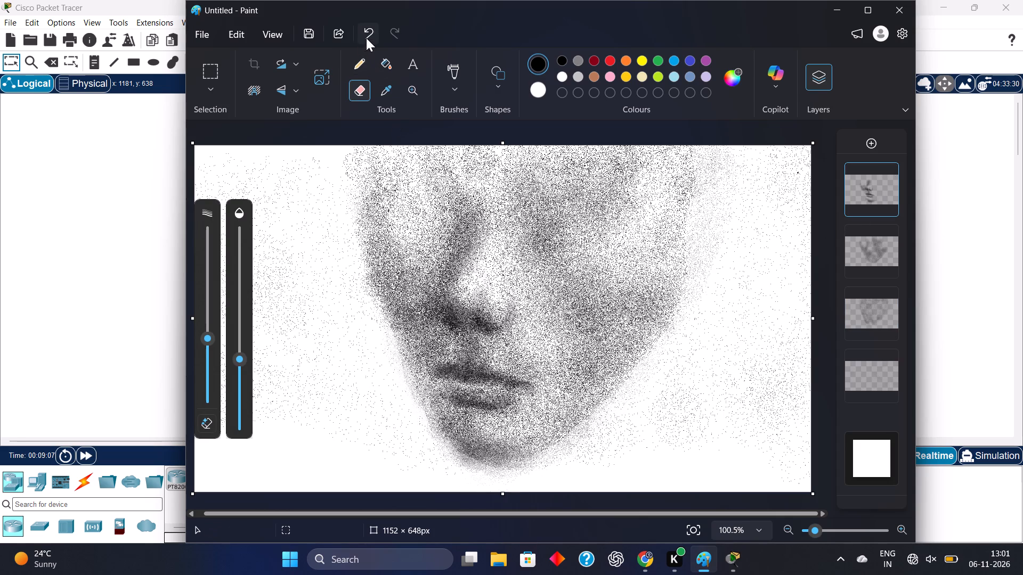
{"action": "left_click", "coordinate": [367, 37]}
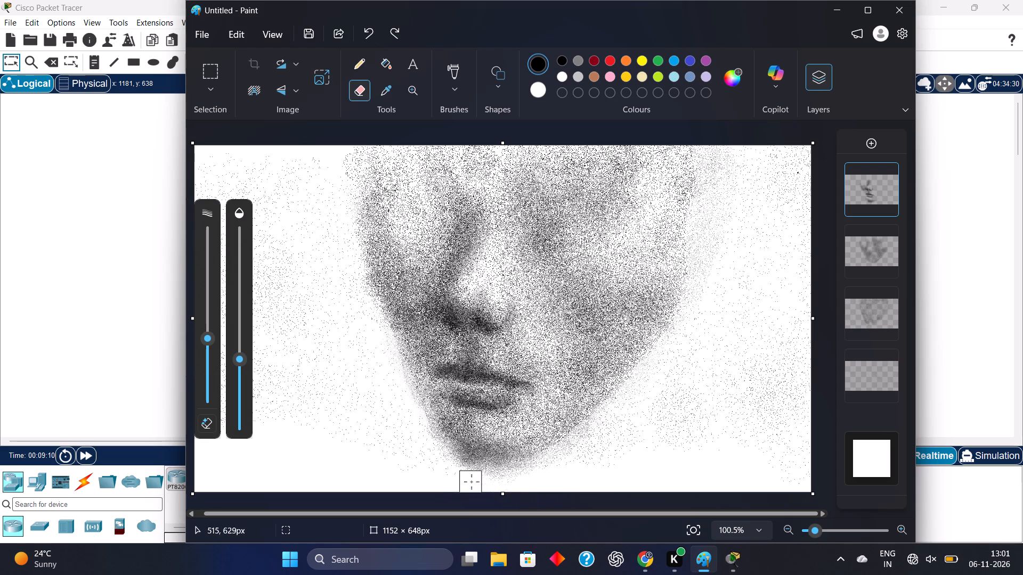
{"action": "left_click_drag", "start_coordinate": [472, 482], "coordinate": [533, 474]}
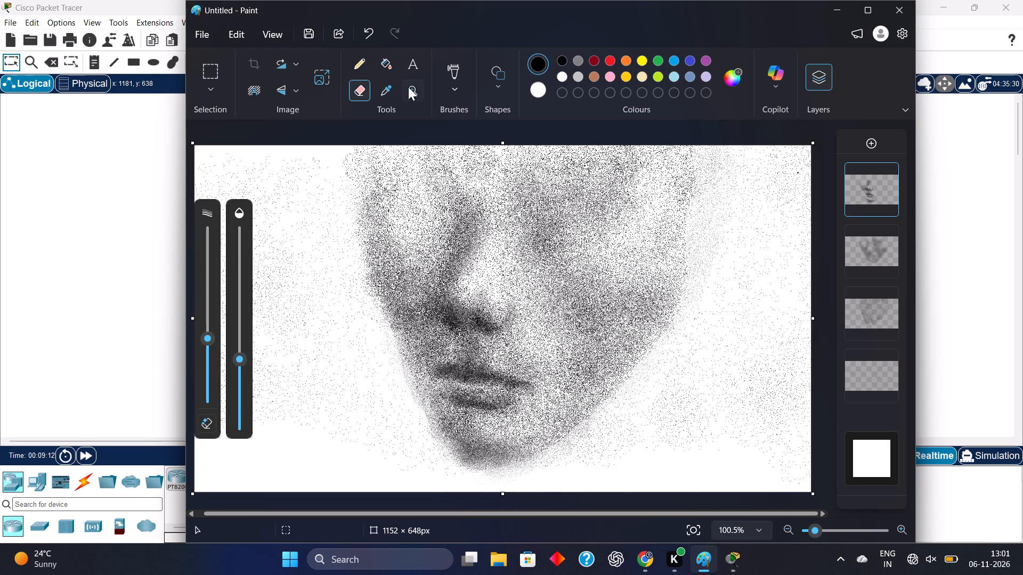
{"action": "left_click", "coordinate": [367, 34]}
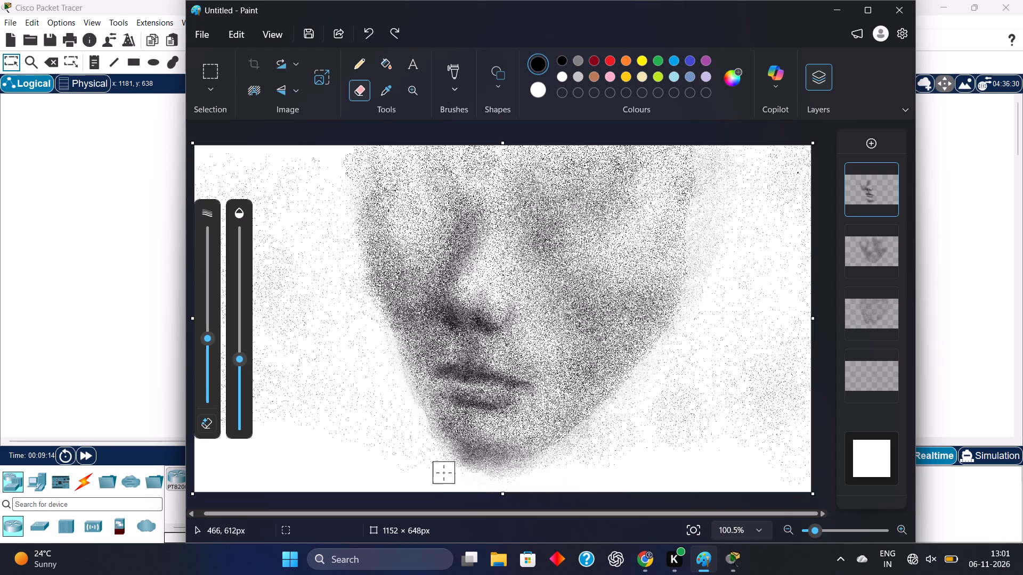
Erase top-layer stippling under the chin, outside the upper right face edge and beside the left jaw.
{"action": "left_click_drag", "start_coordinate": [443, 473], "coordinate": [448, 471]}
{"action": "left_click_drag", "start_coordinate": [448, 471], "coordinate": [530, 471]}
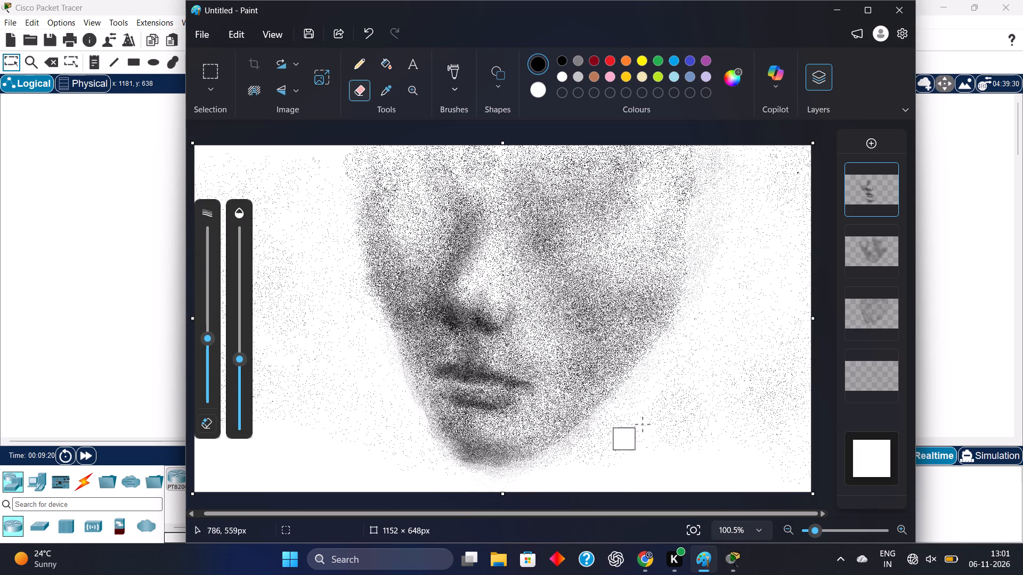
{"action": "left_click_drag", "start_coordinate": [721, 208], "coordinate": [729, 162]}
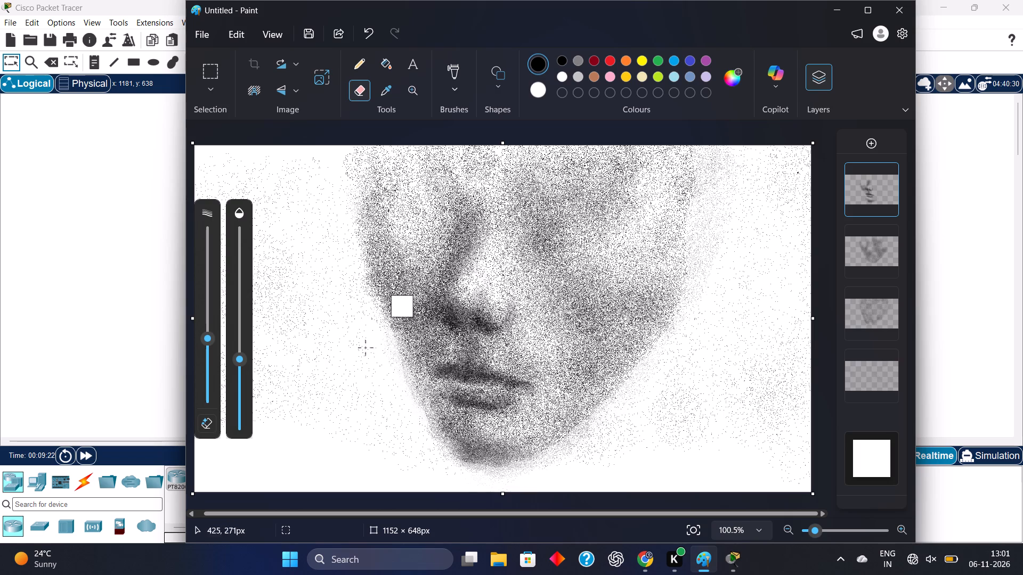
{"action": "left_click_drag", "start_coordinate": [411, 448], "coordinate": [414, 431]}
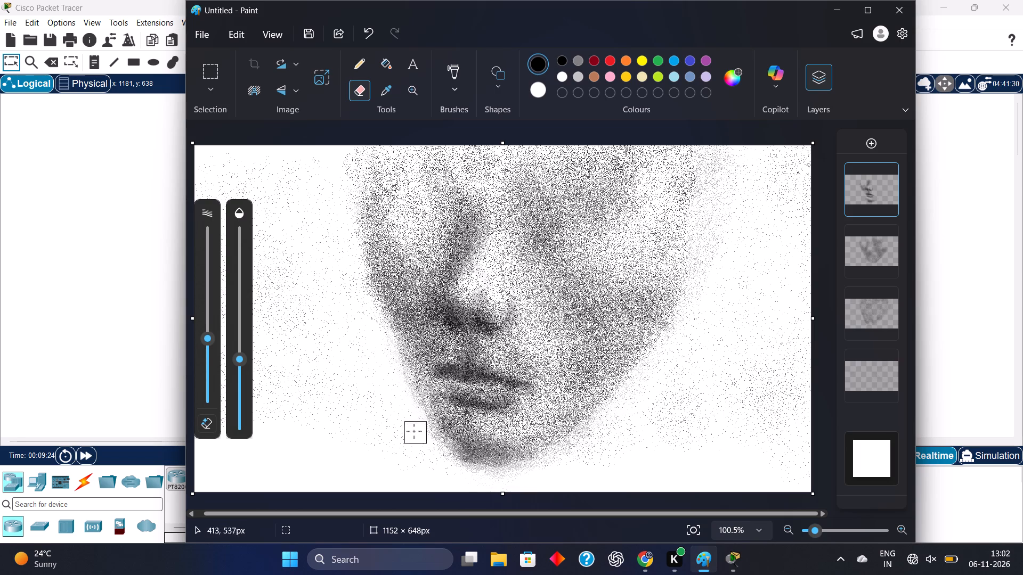
{"action": "left_click_drag", "start_coordinate": [414, 431], "coordinate": [415, 439]}
With a slightly larger black brush, add stippled shading across the right cheek beside the nose on the top layer.
{"action": "left_click", "coordinate": [455, 66]}
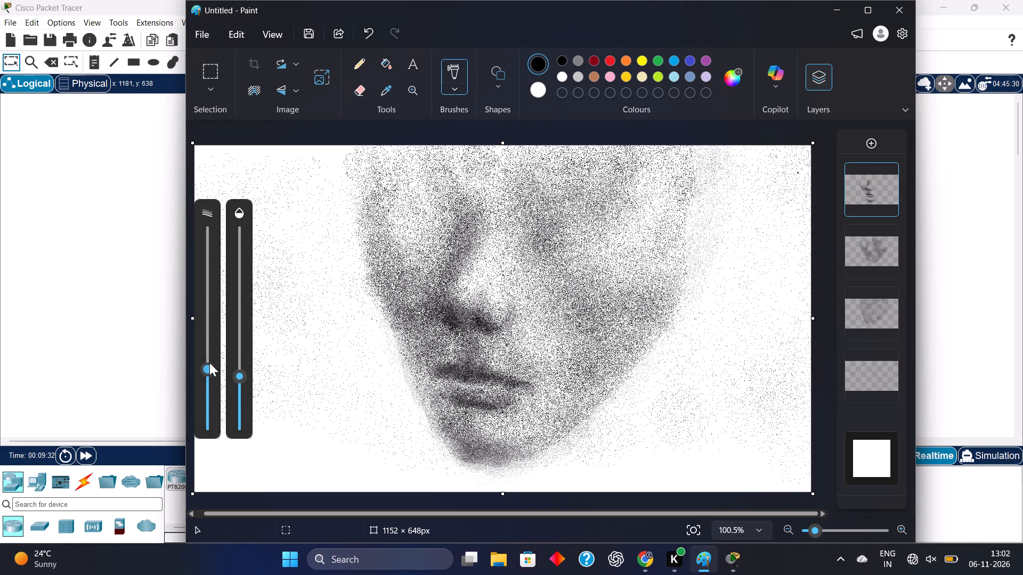
{"action": "left_click_drag", "start_coordinate": [209, 363], "coordinate": [206, 347]}
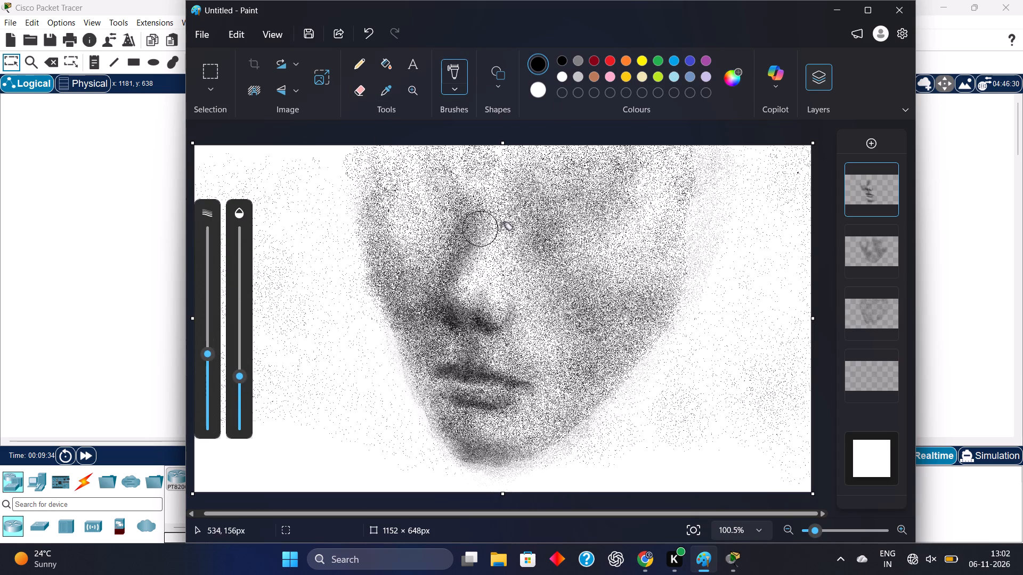
{"action": "left_click_drag", "start_coordinate": [549, 265], "coordinate": [575, 304]}
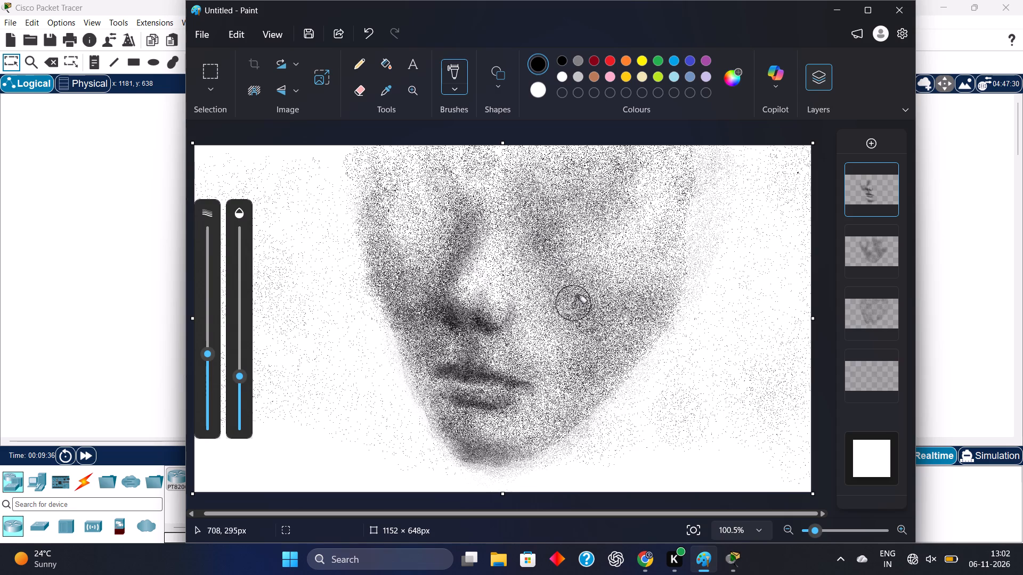
{"action": "left_click_drag", "start_coordinate": [575, 304], "coordinate": [560, 289]}
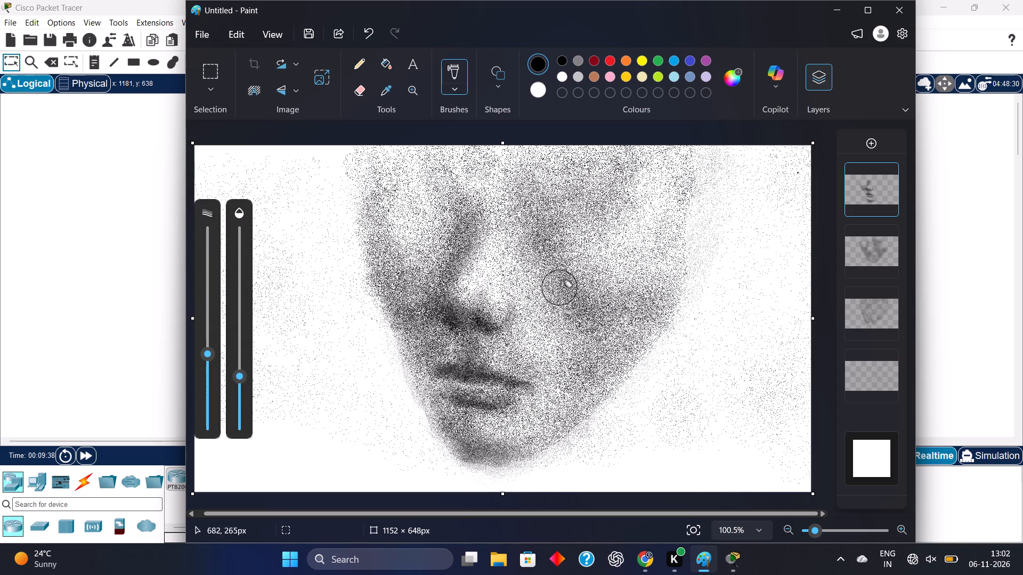
{"action": "left_click_drag", "start_coordinate": [560, 289], "coordinate": [615, 297]}
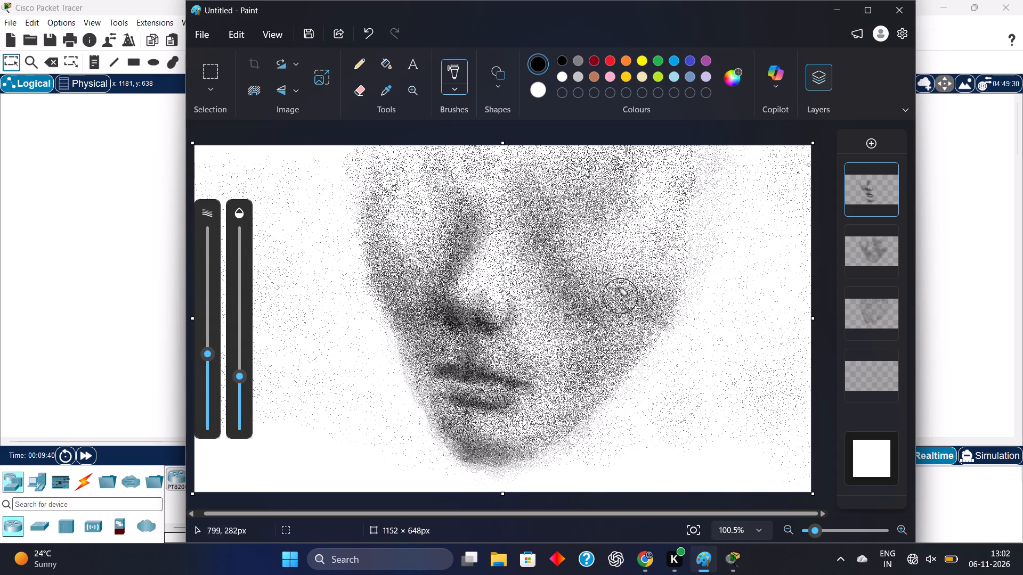
{"action": "left_click_drag", "start_coordinate": [615, 297], "coordinate": [589, 360]}
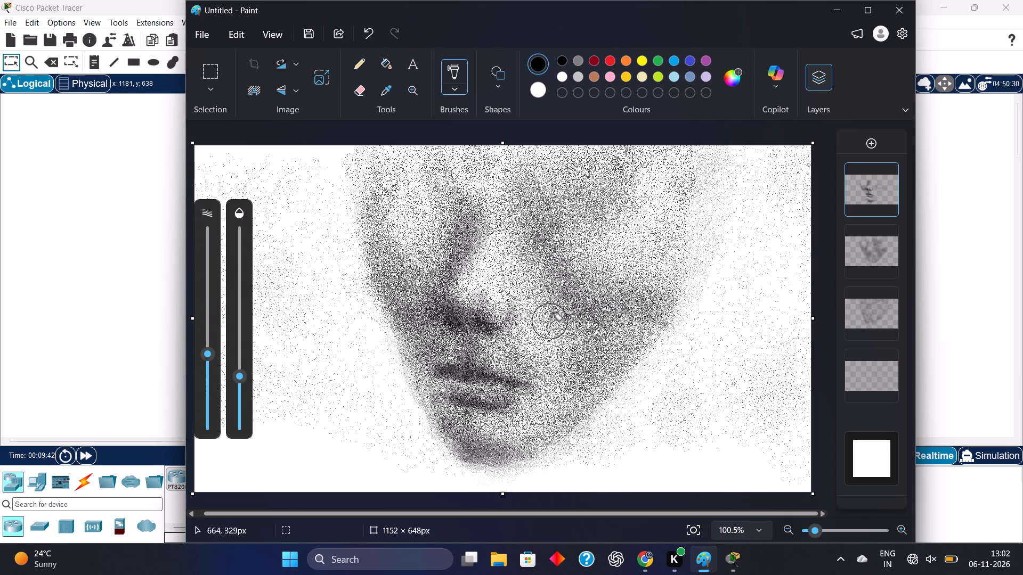
{"action": "left_click_drag", "start_coordinate": [550, 322], "coordinate": [536, 333]}
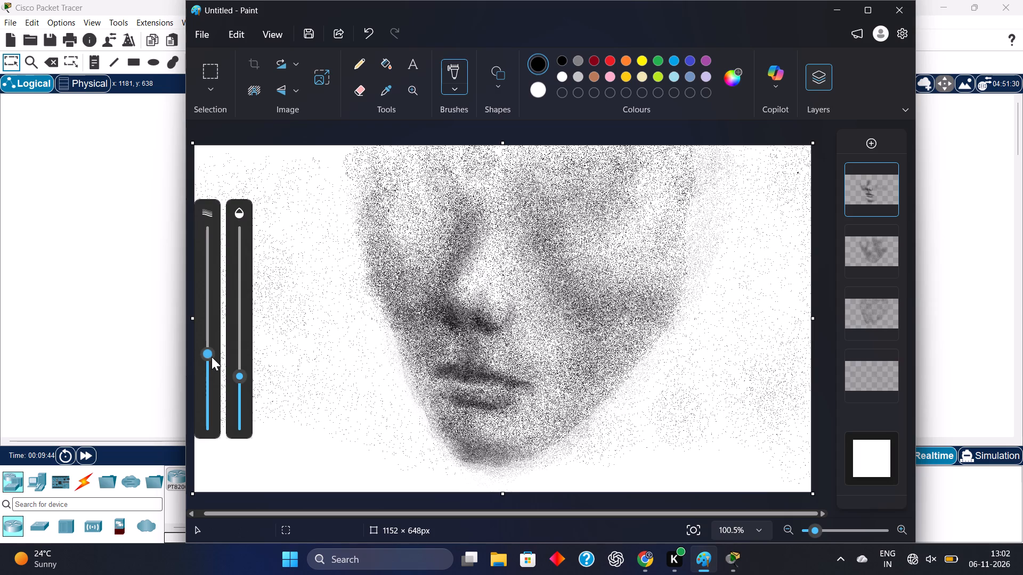
Deepen the black stippled shading on the right cheek beside the nose and out to the jaw edge, reducing brush size and opacity.
{"action": "left_click_drag", "start_coordinate": [209, 341], "coordinate": [208, 334]}
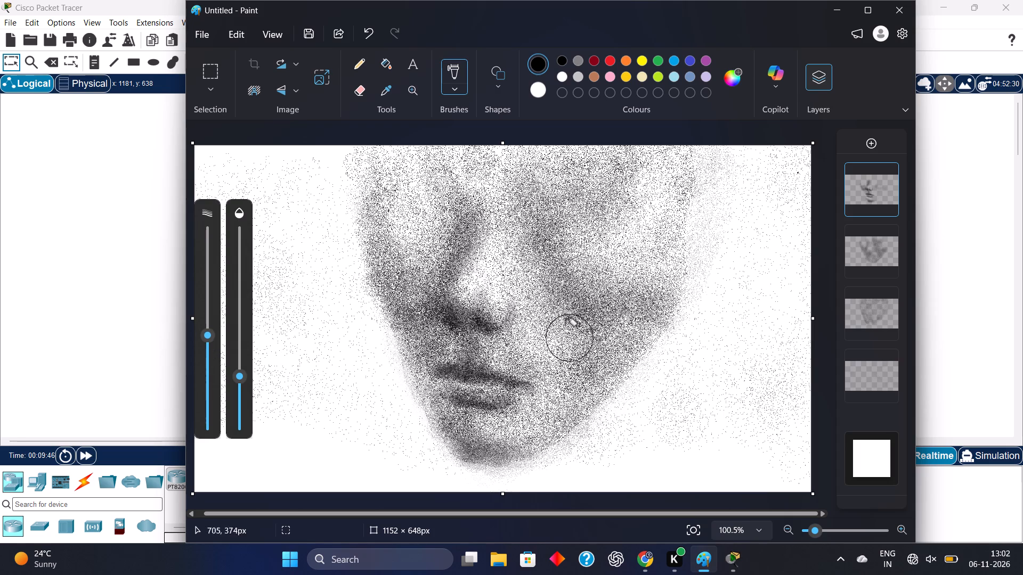
{"action": "left_click_drag", "start_coordinate": [557, 317], "coordinate": [571, 327]}
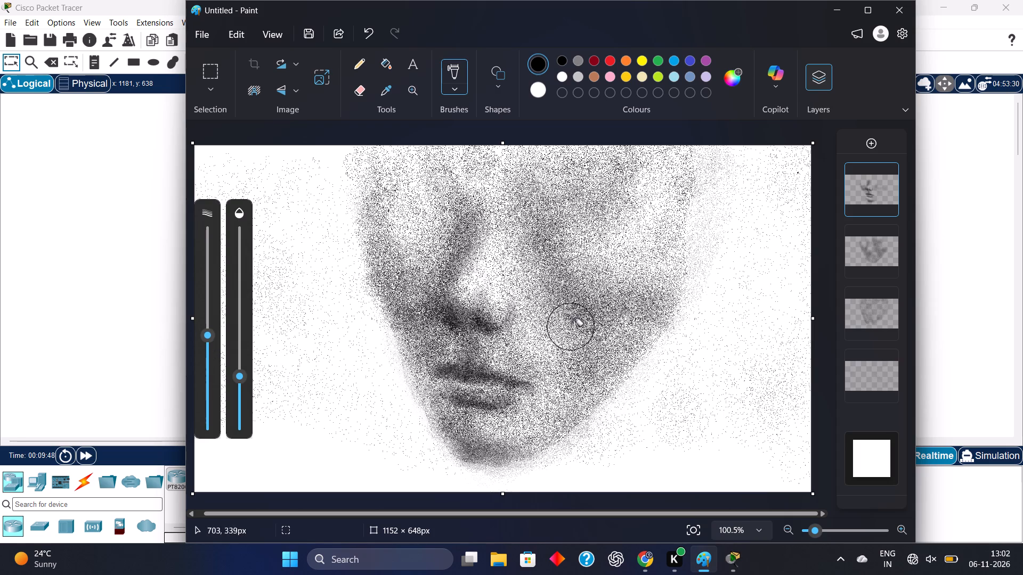
{"action": "left_click_drag", "start_coordinate": [205, 347], "coordinate": [210, 388]}
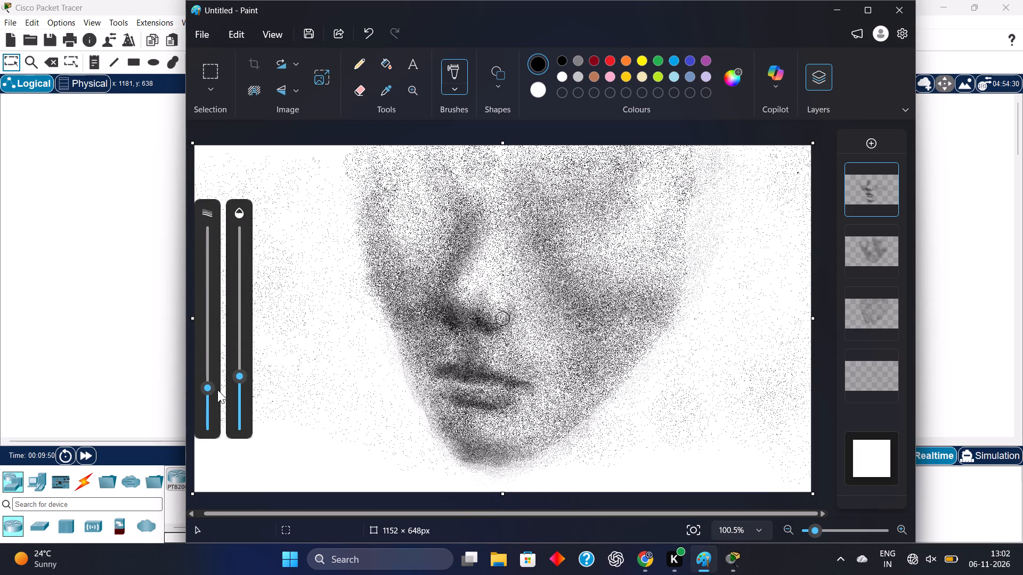
{"action": "left_click", "coordinate": [242, 393]}
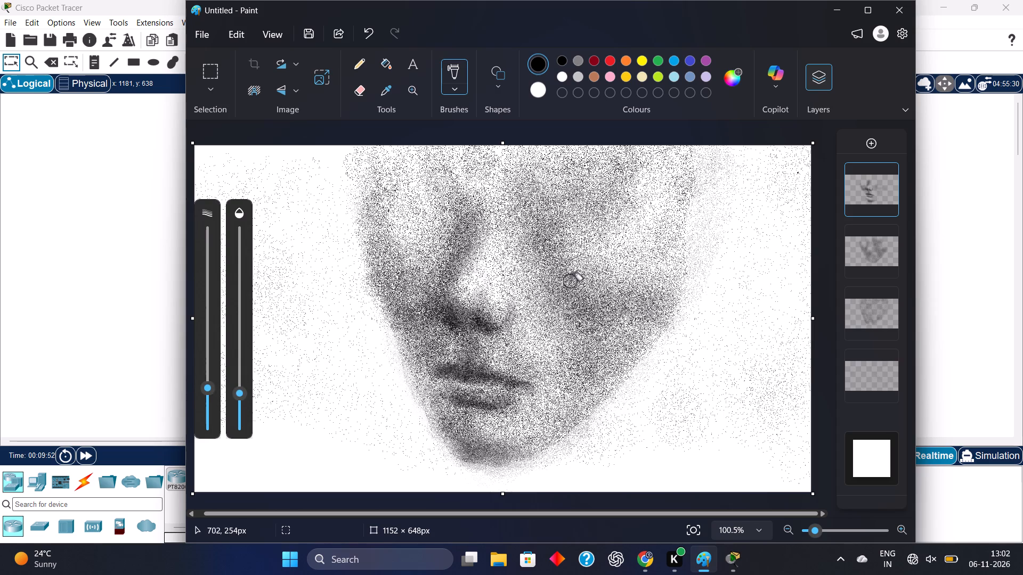
{"action": "left_click_drag", "start_coordinate": [571, 282], "coordinate": [558, 301]}
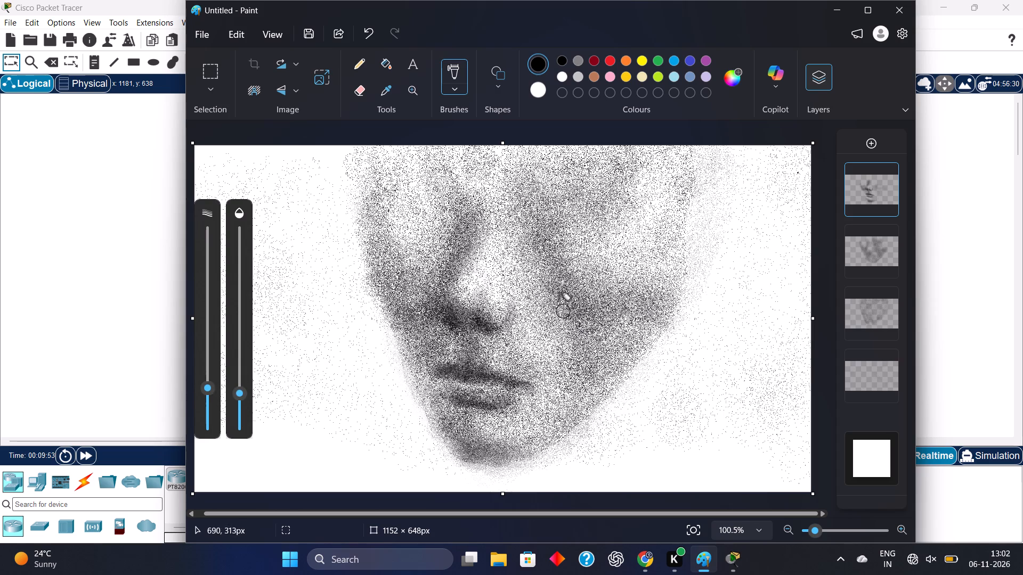
{"action": "left_click_drag", "start_coordinate": [558, 301], "coordinate": [533, 273]}
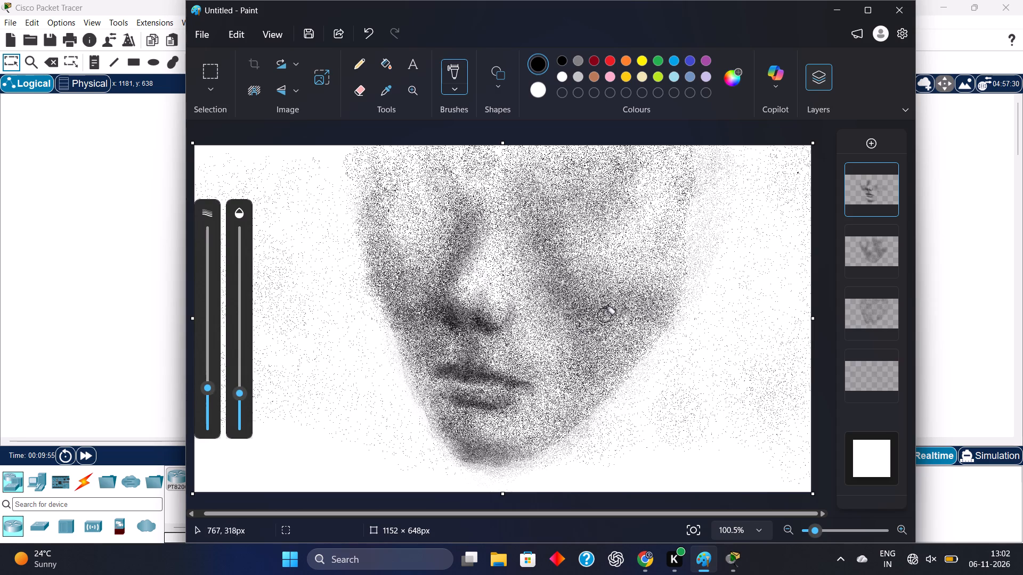
{"action": "left_click_drag", "start_coordinate": [603, 315], "coordinate": [651, 350]}
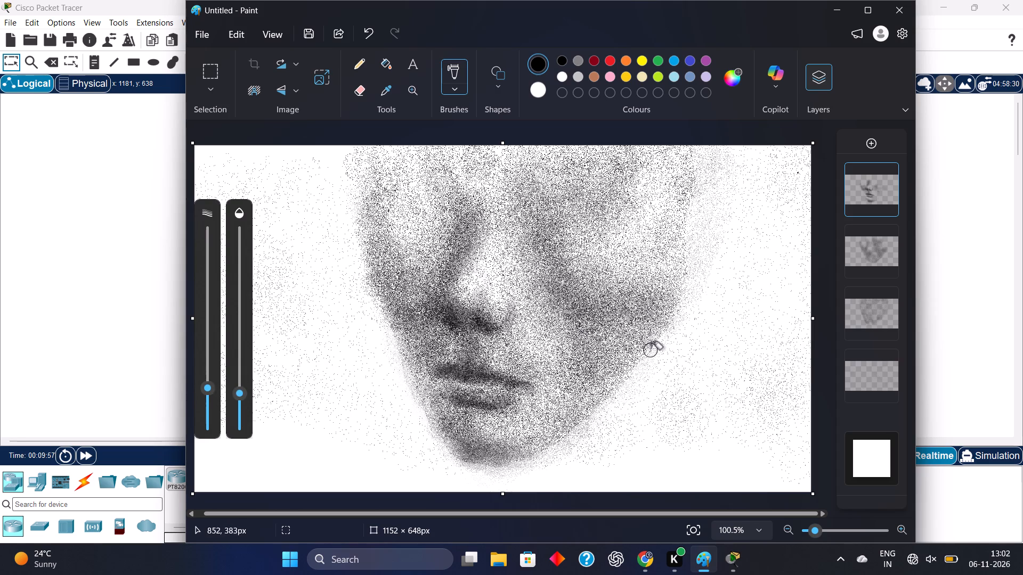
{"action": "left_click_drag", "start_coordinate": [651, 350], "coordinate": [651, 348]}
With a smaller white brush, paint soft highlights on the nose tip and the right nostril wing on the top layer.
{"action": "left_click", "coordinate": [357, 91]}
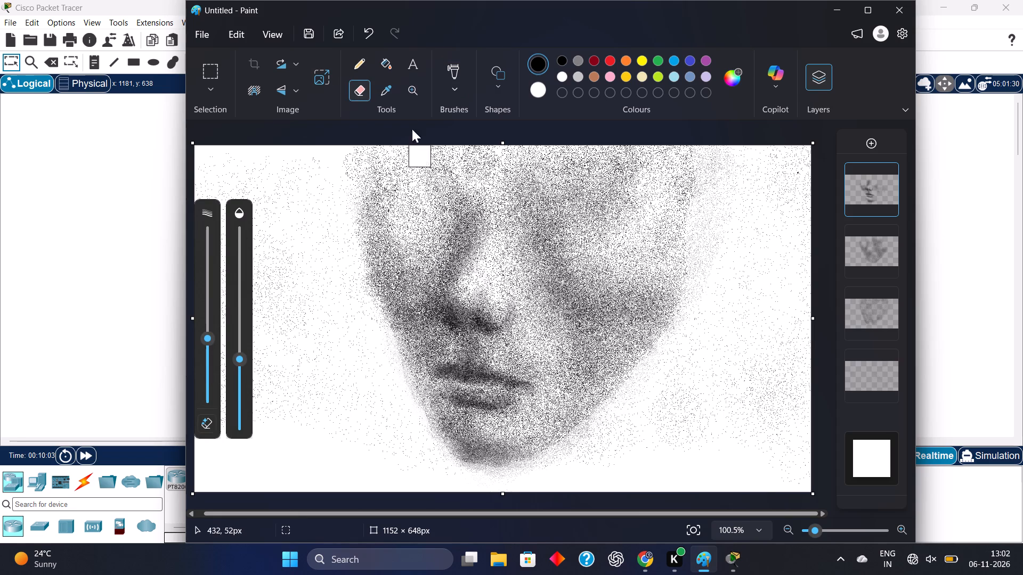
{"action": "left_click", "coordinate": [448, 82]}
{"action": "left_click", "coordinate": [534, 91]}
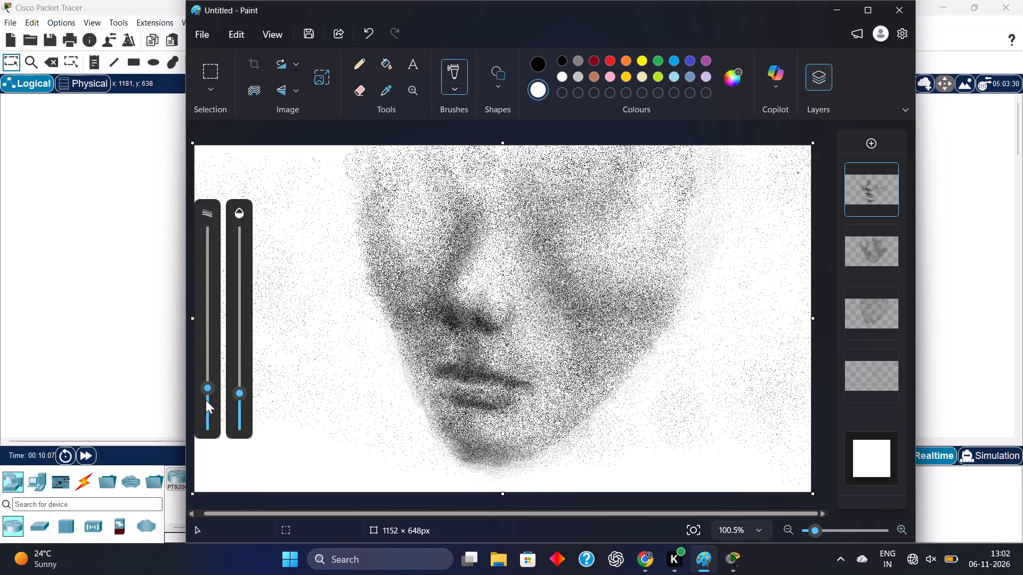
{"action": "left_click_drag", "start_coordinate": [206, 400], "coordinate": [206, 412]}
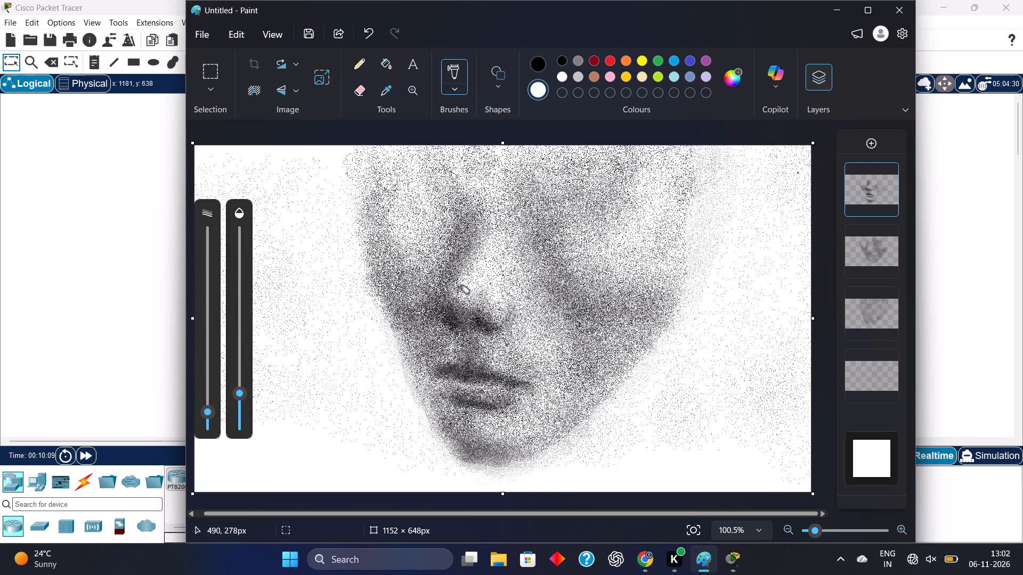
{"action": "left_click", "coordinate": [457, 294]}
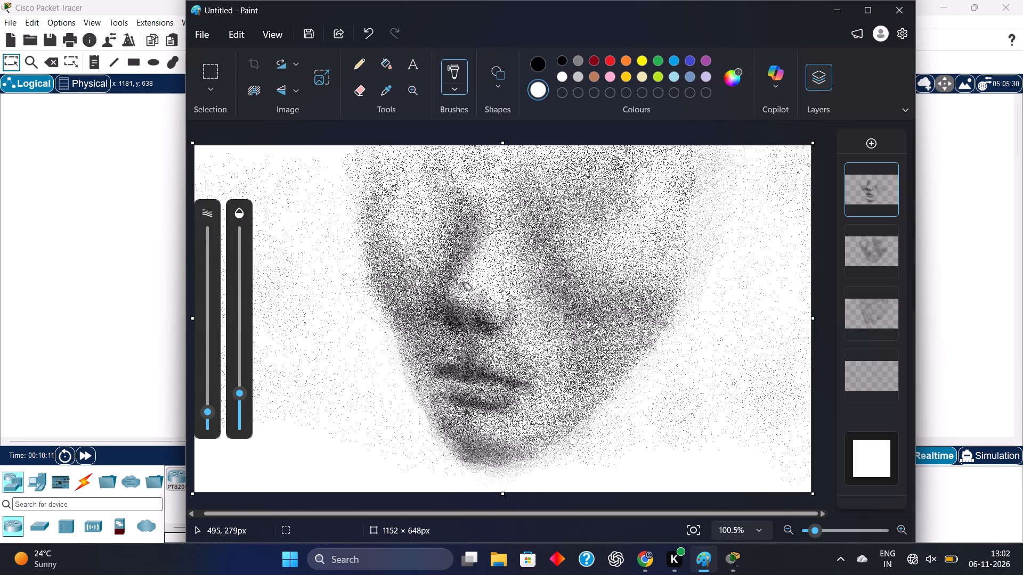
{"action": "left_click", "coordinate": [460, 291]}
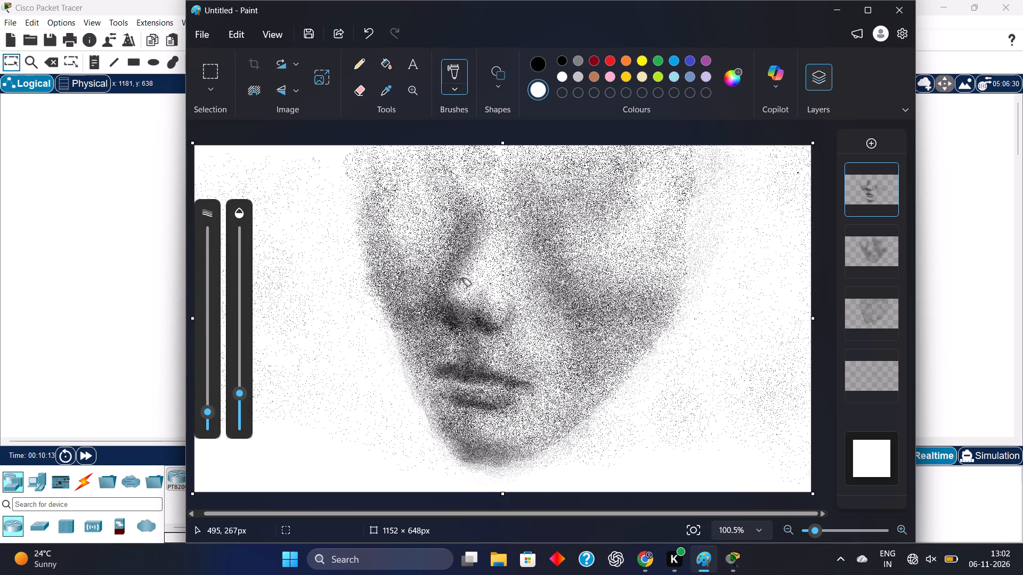
{"action": "left_click_drag", "start_coordinate": [459, 278], "coordinate": [469, 278]}
{"action": "left_click_drag", "start_coordinate": [453, 292], "coordinate": [457, 302]}
{"action": "left_click_drag", "start_coordinate": [498, 295], "coordinate": [499, 316]}
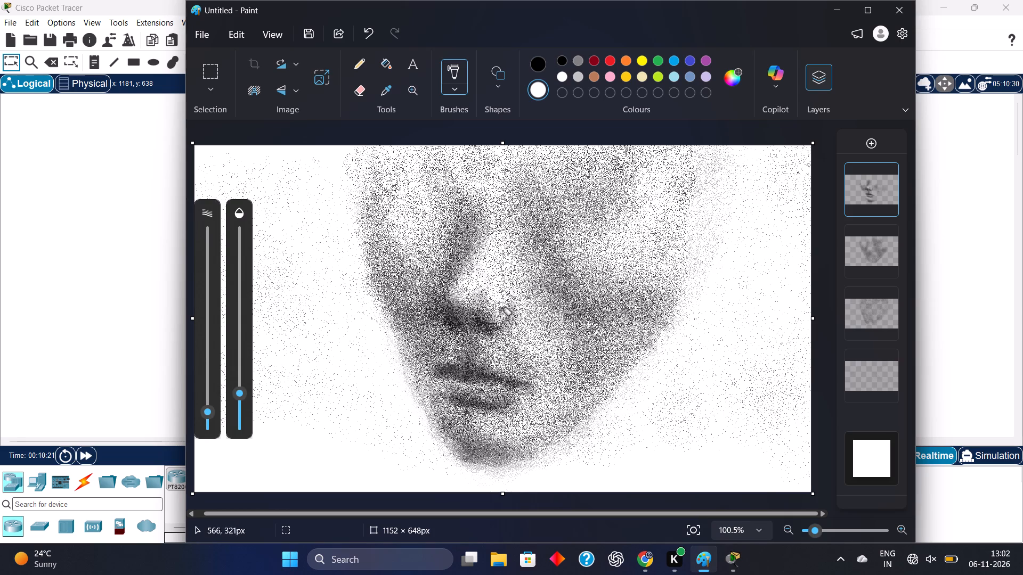
{"action": "left_click_drag", "start_coordinate": [499, 316], "coordinate": [500, 315]}
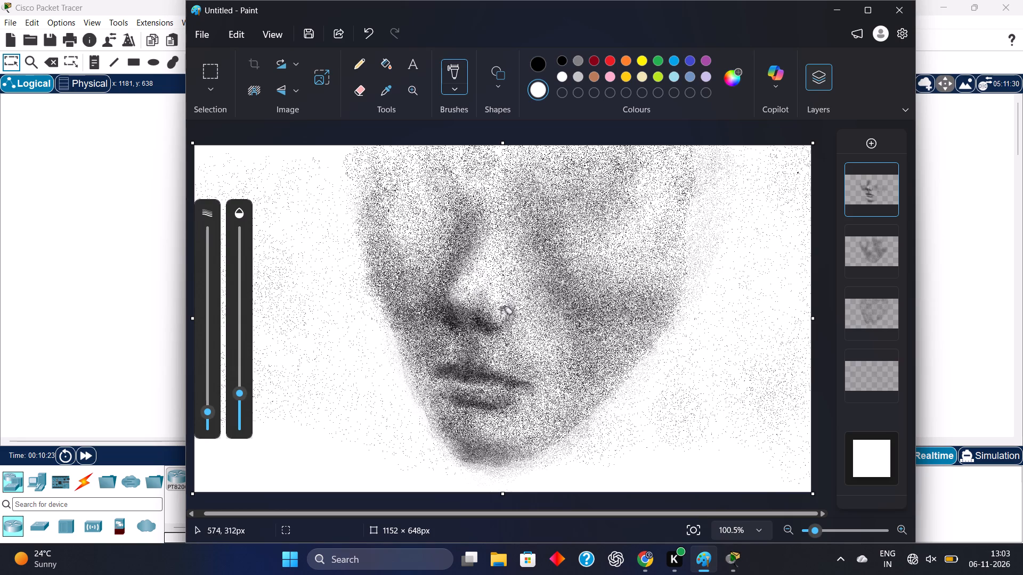
{"action": "left_click_drag", "start_coordinate": [500, 315], "coordinate": [499, 313]}
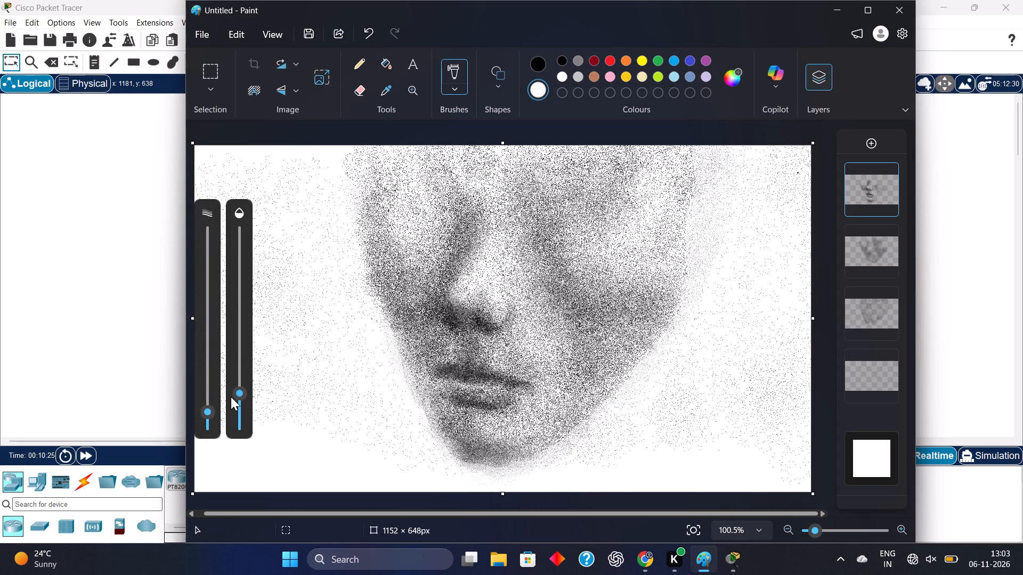
Strengthen the white highlights on the right nostril wing at 63% opacity and on the nose tip at a lower opacity.
{"action": "left_click_drag", "start_coordinate": [237, 360], "coordinate": [241, 303]}
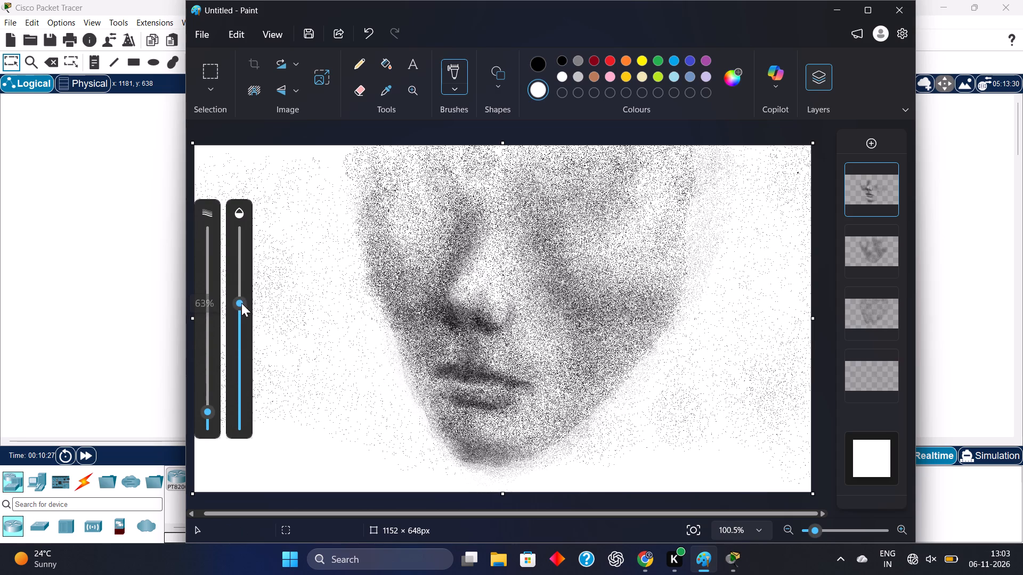
{"action": "left_click", "coordinate": [502, 304]}
{"action": "left_click_drag", "start_coordinate": [454, 295], "coordinate": [455, 291]}
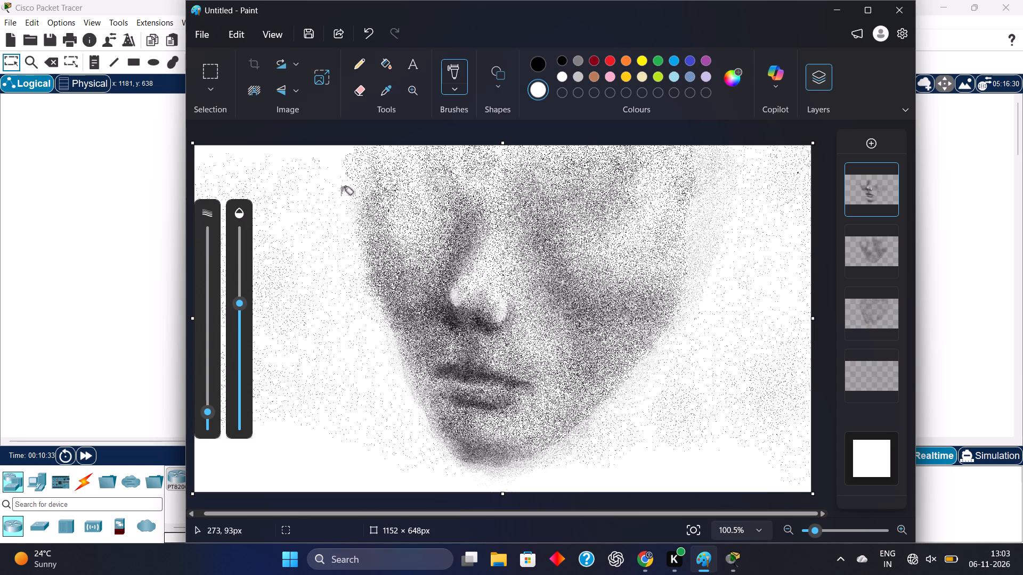
{"action": "left_click", "coordinate": [372, 36]}
{"action": "left_click", "coordinate": [238, 356]}
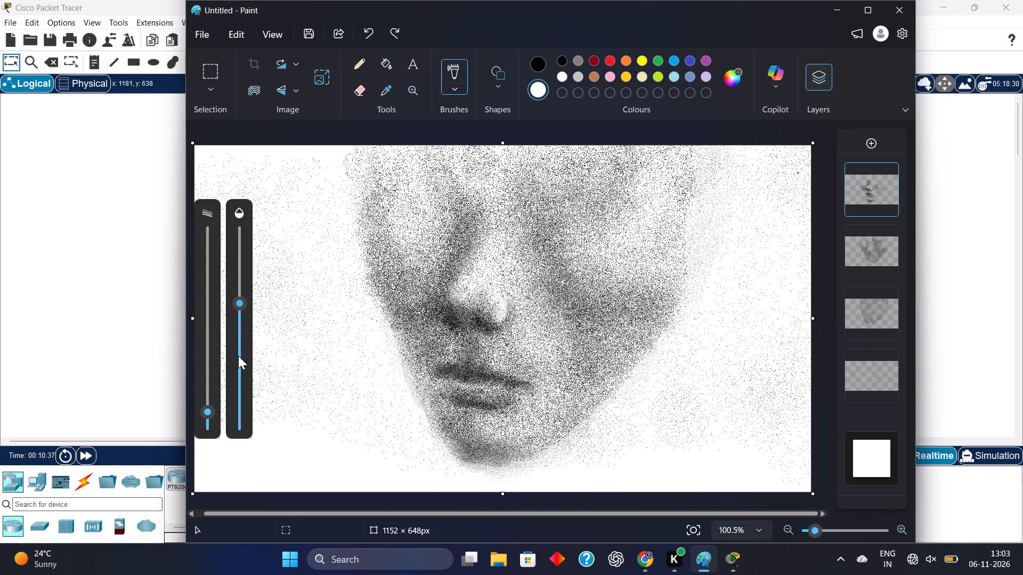
{"action": "left_click_drag", "start_coordinate": [455, 293], "coordinate": [459, 303]}
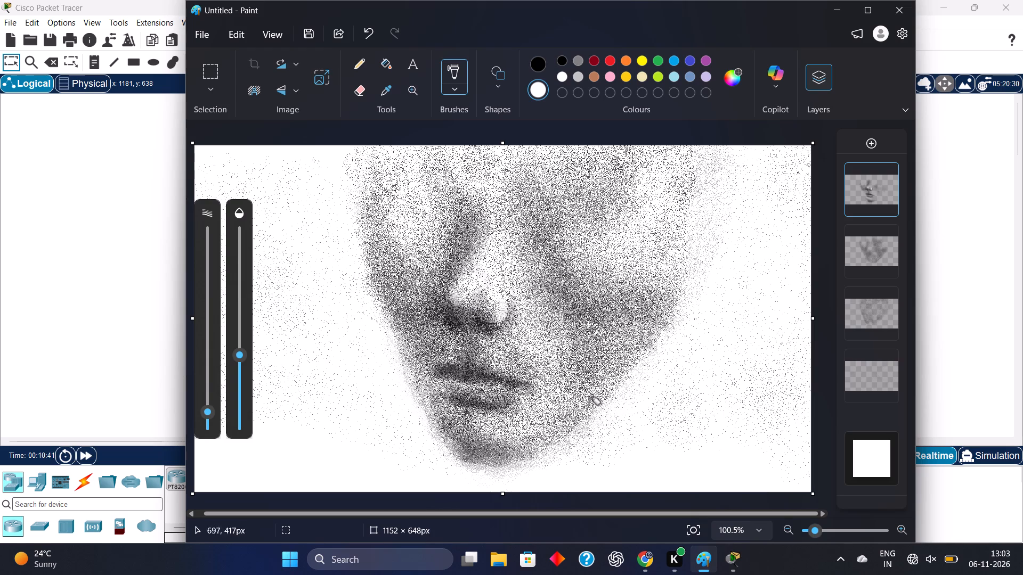
Paint a white highlight on the centre of the lower lip on the top layer.
{"action": "left_click_drag", "start_coordinate": [488, 387], "coordinate": [496, 392]}
{"action": "left_click_drag", "start_coordinate": [496, 392], "coordinate": [490, 389]}
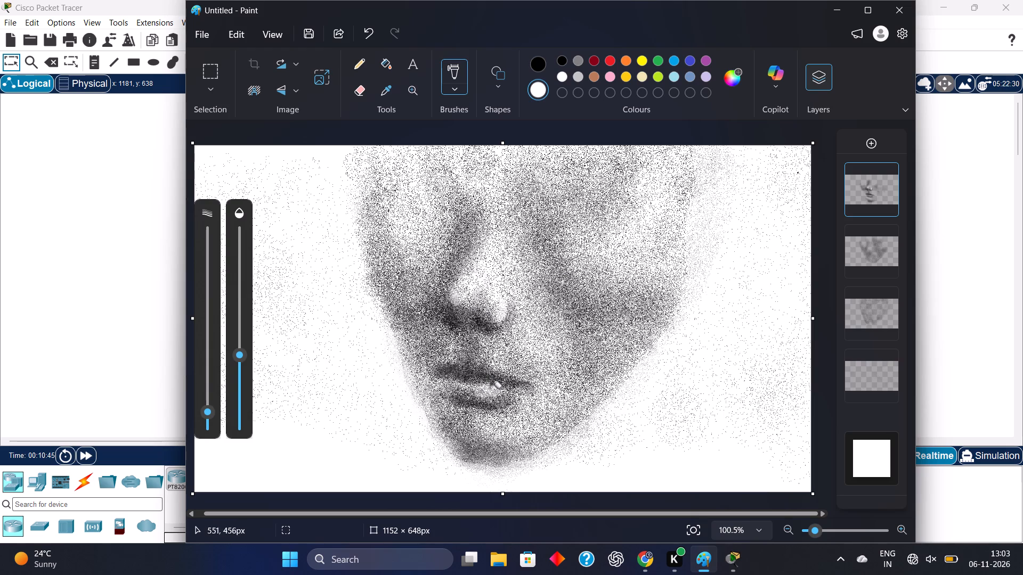
{"action": "left_click_drag", "start_coordinate": [490, 389], "coordinate": [493, 390]}
{"action": "left_click", "coordinate": [493, 390]}
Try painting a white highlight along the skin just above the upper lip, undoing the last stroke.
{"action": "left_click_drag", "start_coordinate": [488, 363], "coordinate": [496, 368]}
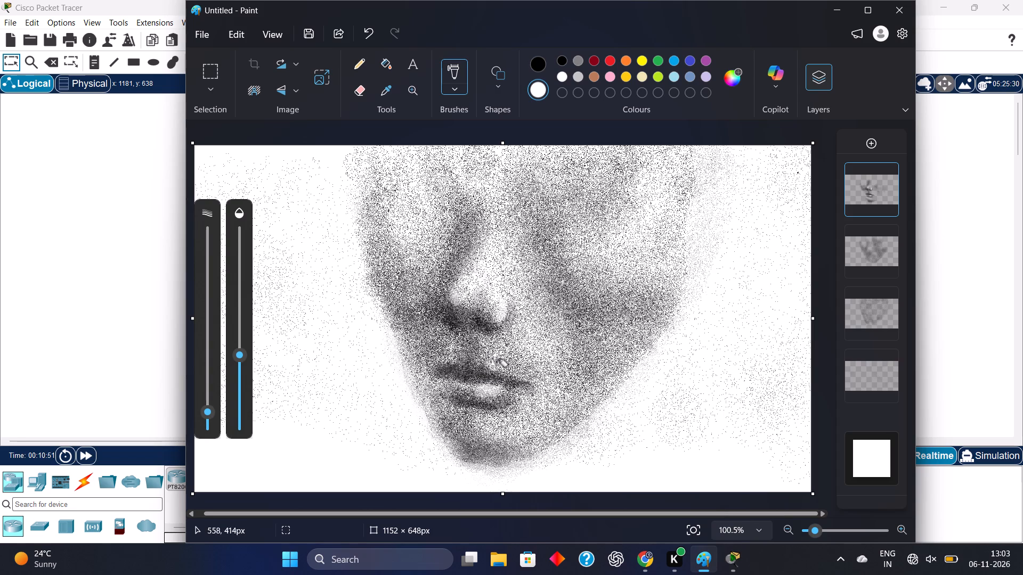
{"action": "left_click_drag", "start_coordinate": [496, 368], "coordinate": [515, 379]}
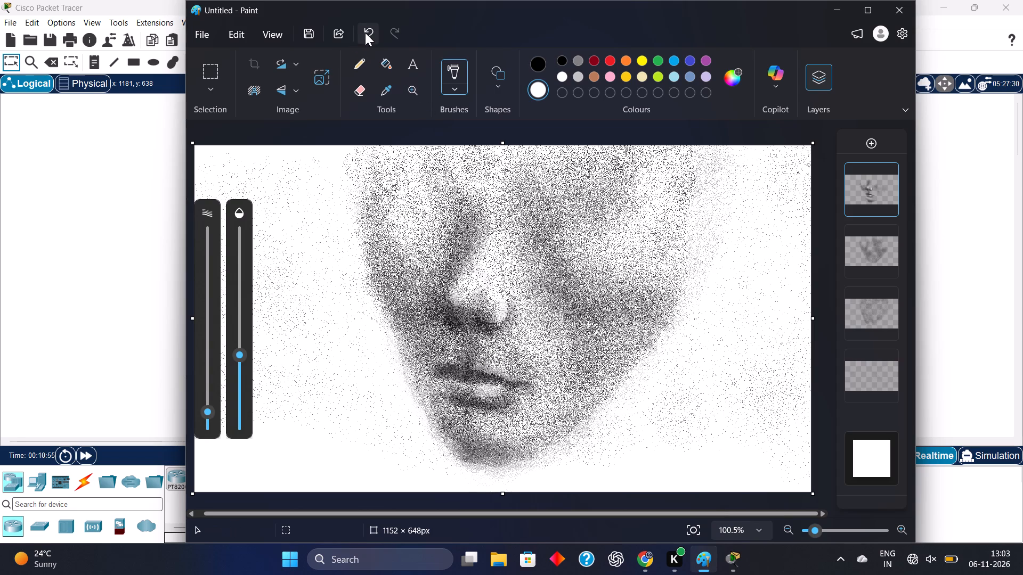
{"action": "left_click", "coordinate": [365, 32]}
With a finer white brush, paint a thin highlight along the upper edge of the upper lip toward the right mouth corner.
{"action": "left_click_drag", "start_coordinate": [209, 410], "coordinate": [211, 419]}
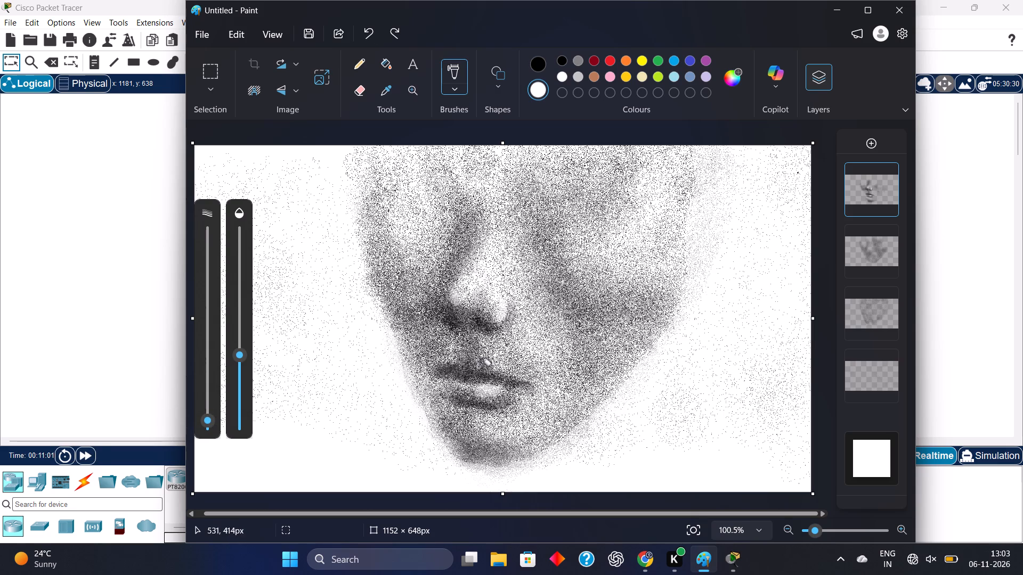
{"action": "left_click", "coordinate": [482, 364]}
{"action": "left_click", "coordinate": [369, 39]}
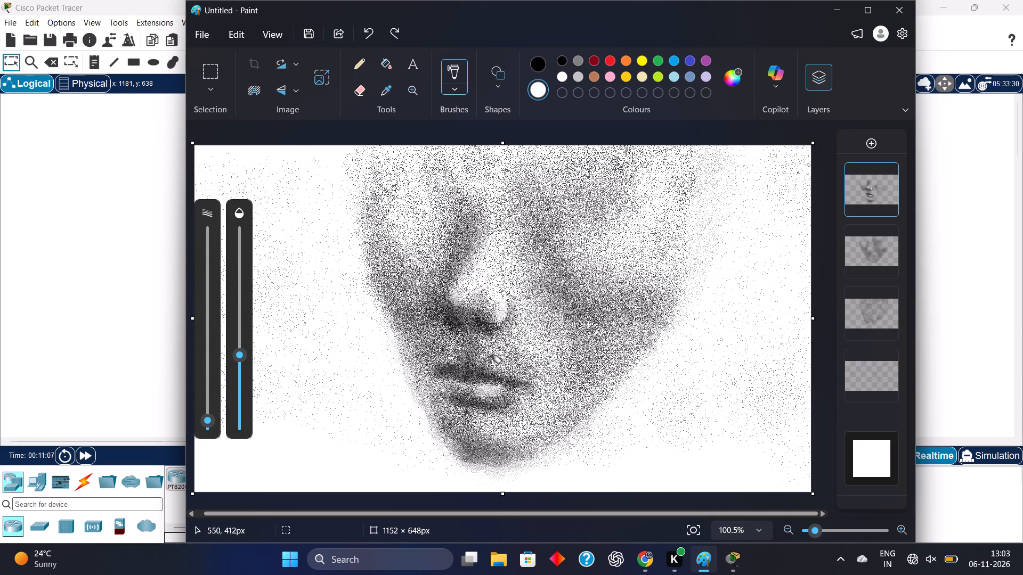
{"action": "left_click_drag", "start_coordinate": [487, 360], "coordinate": [511, 372]}
{"action": "left_click_drag", "start_coordinate": [511, 372], "coordinate": [489, 366]}
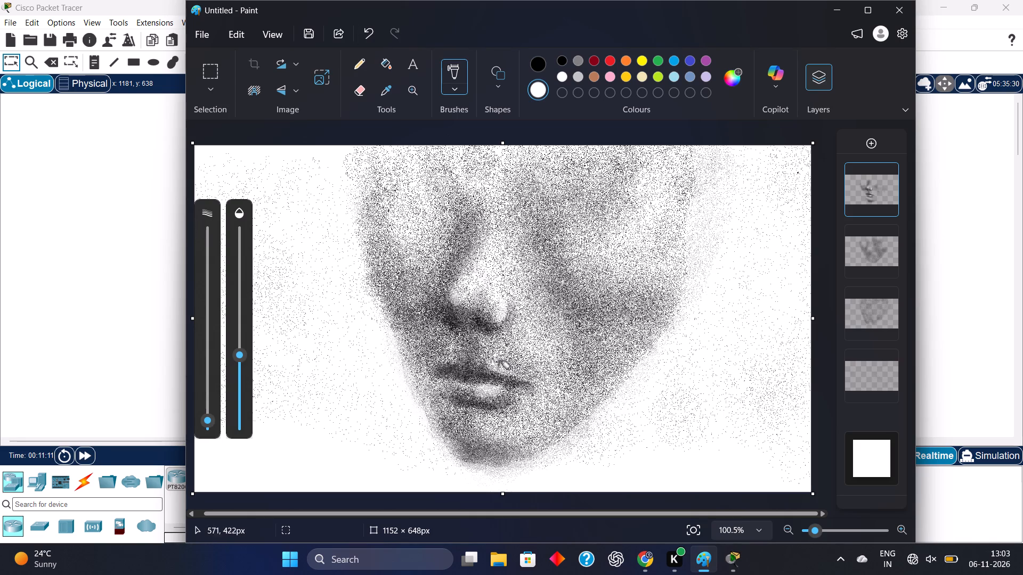
{"action": "left_click_drag", "start_coordinate": [494, 367], "coordinate": [510, 371]}
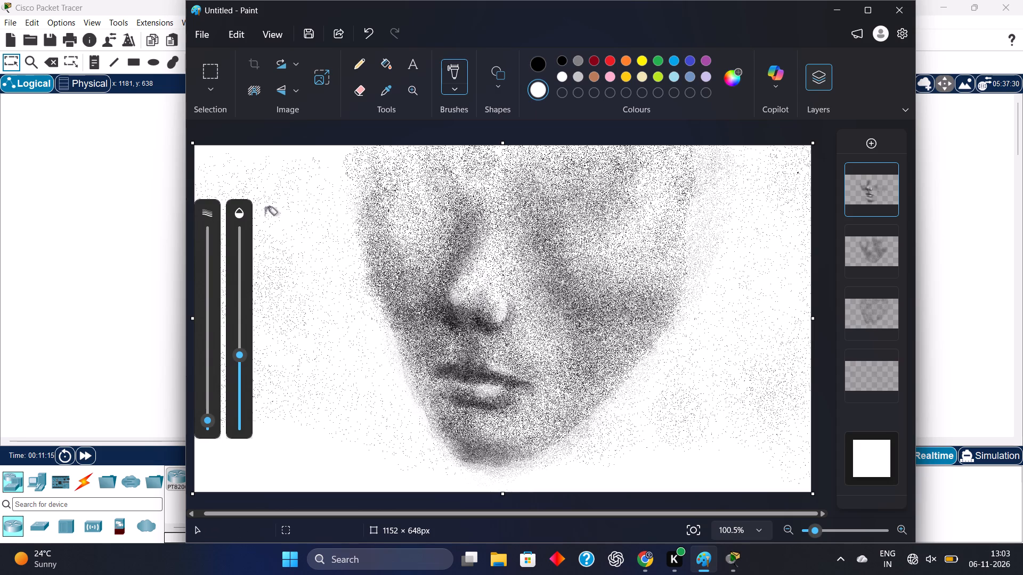
Switch to black and darken the right nostril opening with fine strokes, undoing the first dab.
{"action": "left_click", "coordinate": [534, 63]}
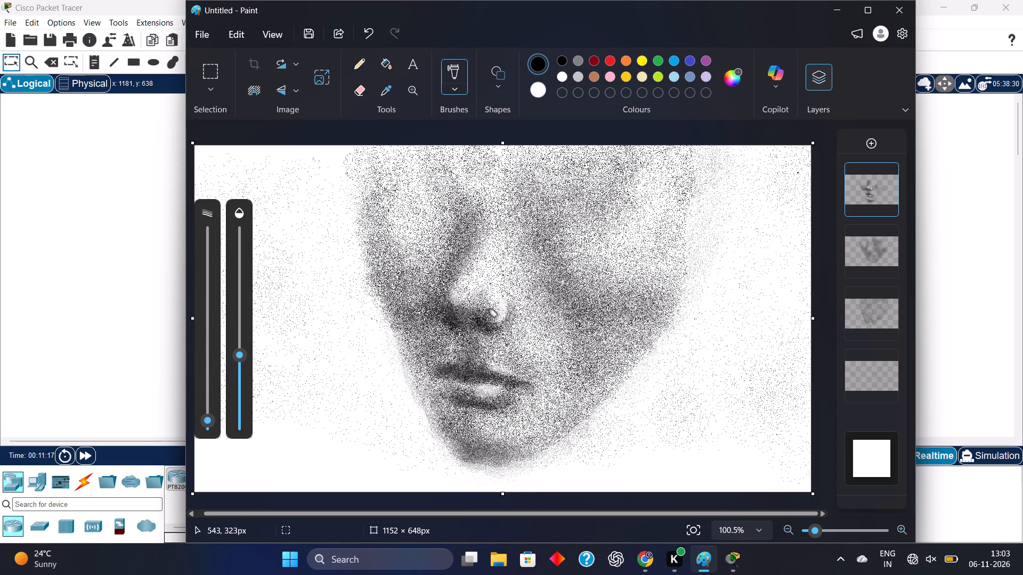
{"action": "left_click", "coordinate": [482, 318]}
{"action": "left_click", "coordinate": [370, 37]}
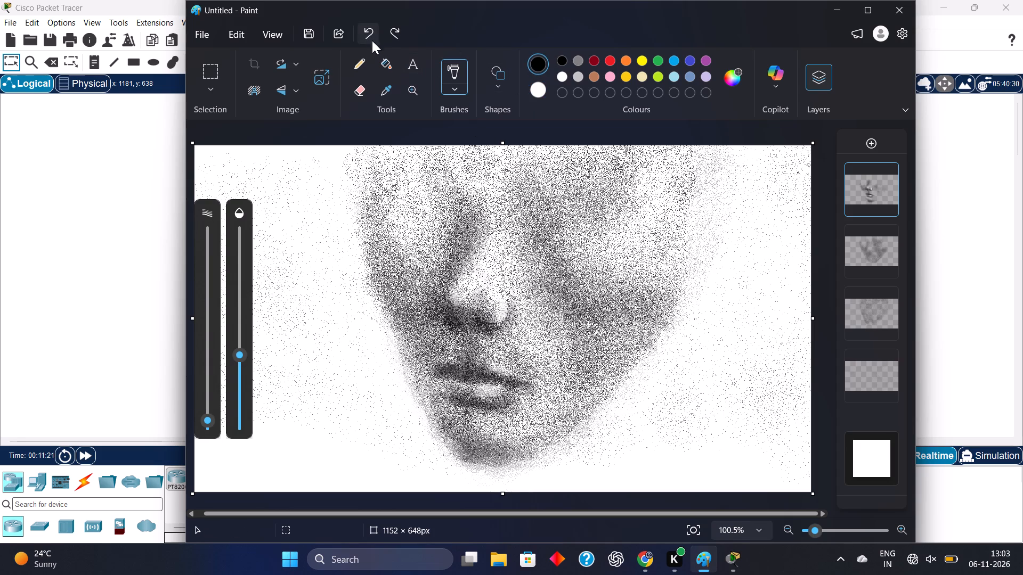
{"action": "left_click_drag", "start_coordinate": [478, 320], "coordinate": [484, 325]}
{"action": "left_click_drag", "start_coordinate": [484, 325], "coordinate": [489, 325]}
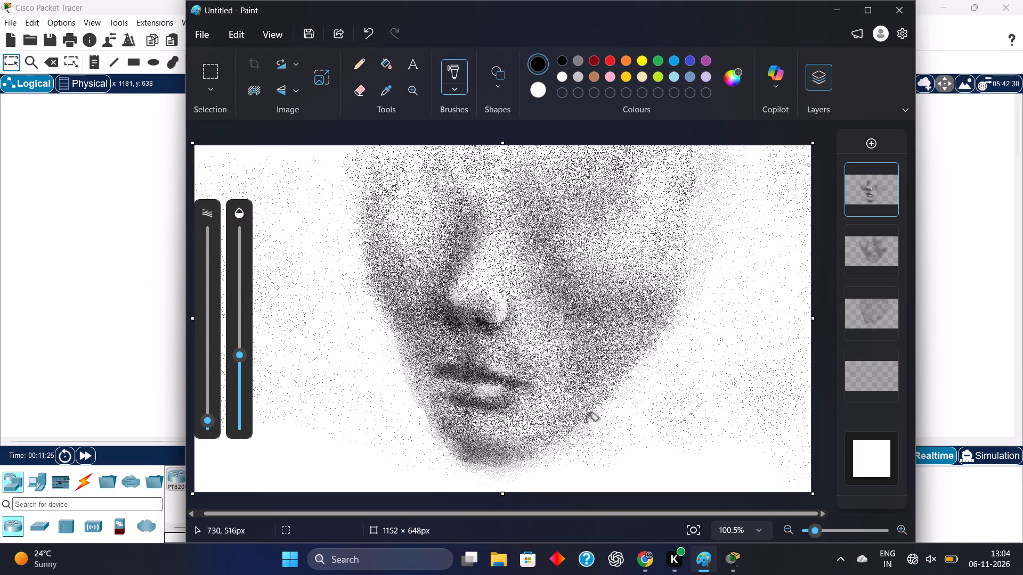
Darken the left nostril opening with small black strokes, undoing the first dabs before repainting them.
{"action": "left_click", "coordinate": [448, 321]}
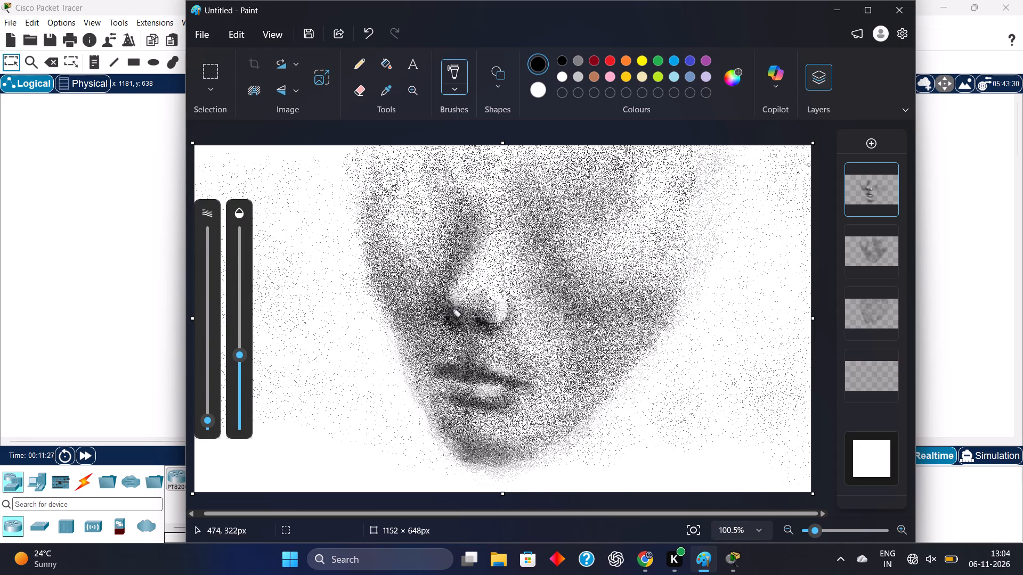
{"action": "double_click", "coordinate": [451, 317]}
{"action": "left_click", "coordinate": [367, 30]}
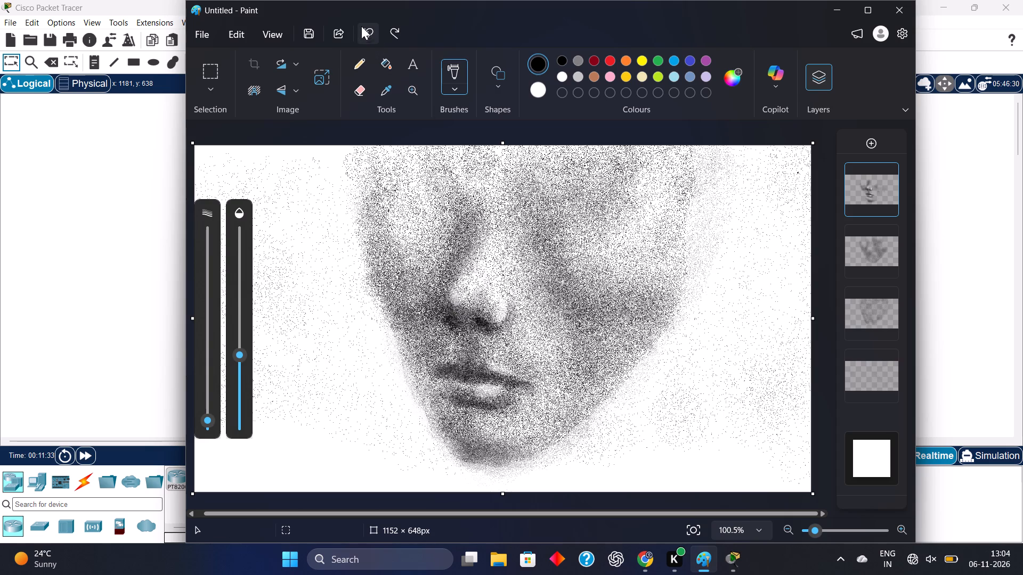
{"action": "left_click", "coordinate": [364, 29]}
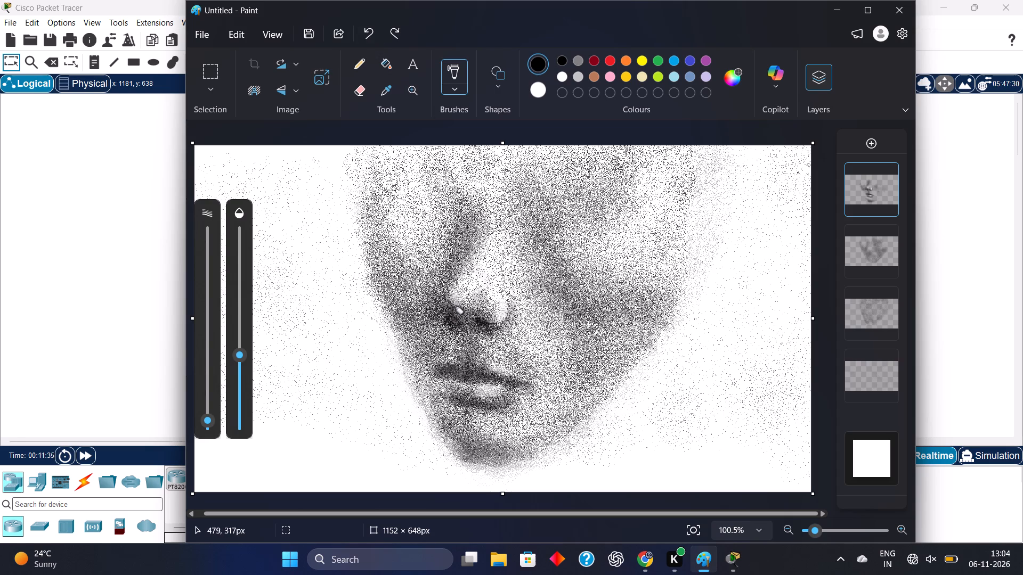
{"action": "left_click_drag", "start_coordinate": [451, 315], "coordinate": [451, 322]}
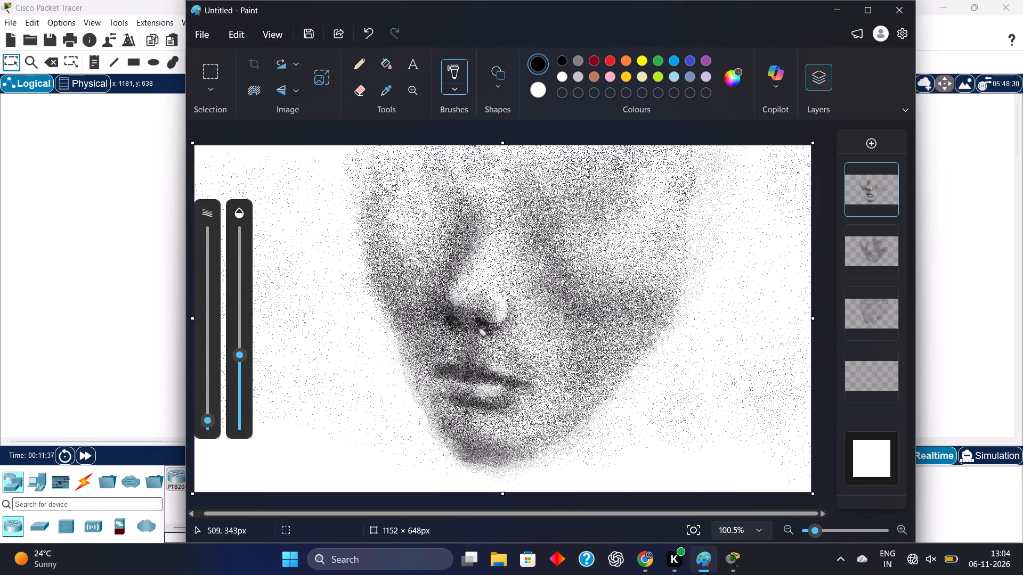
{"action": "left_click", "coordinate": [453, 318]}
Darken the line between the lips in black, from the centre toward the right mouth corner.
{"action": "left_click_drag", "start_coordinate": [474, 380], "coordinate": [488, 379]}
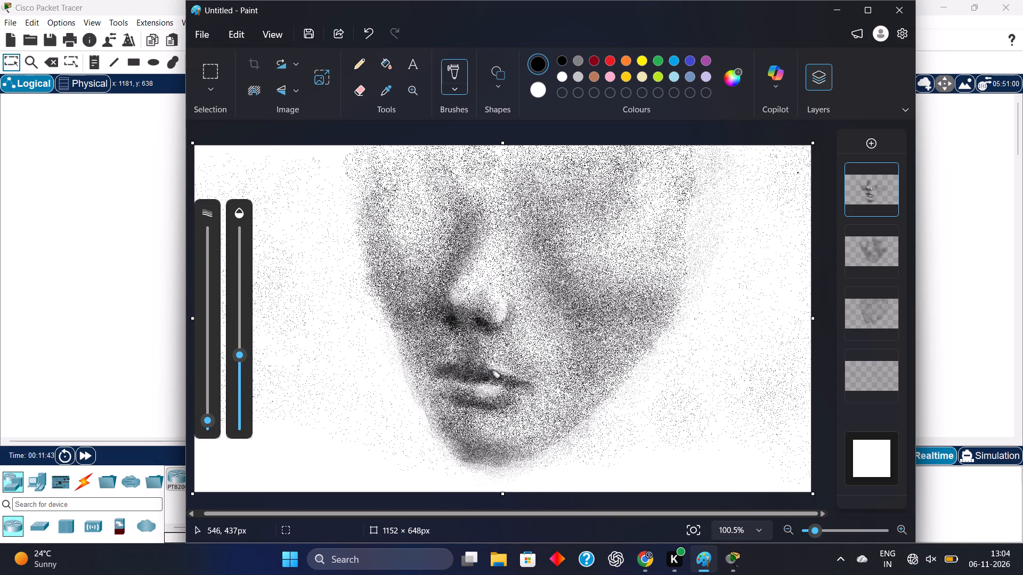
{"action": "left_click_drag", "start_coordinate": [488, 379], "coordinate": [489, 379]}
{"action": "left_click_drag", "start_coordinate": [491, 379], "coordinate": [501, 382]}
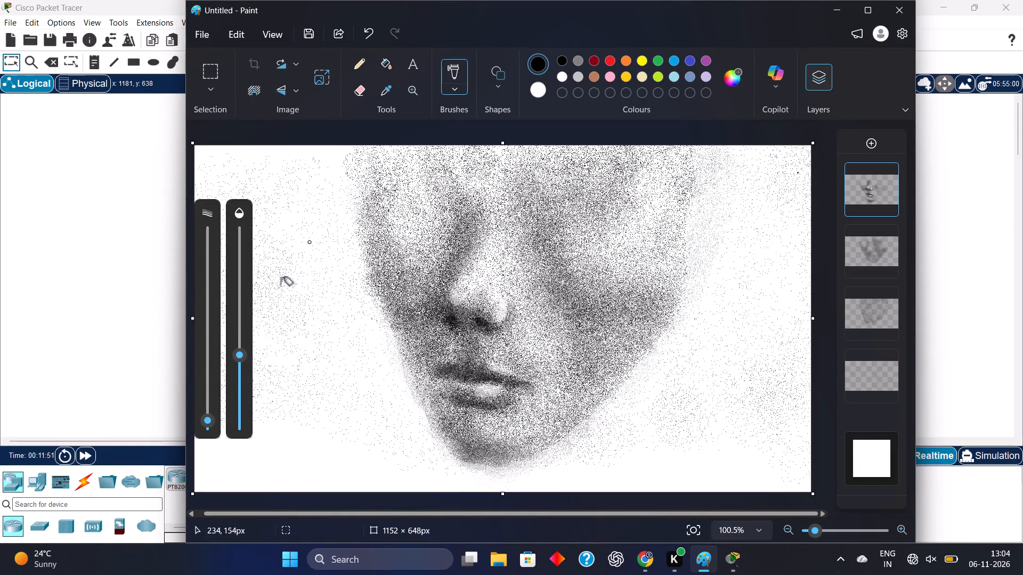
Add a new top layer and, with a larger black brush at reduced opacity, lightly shade the left brow and eye socket.
{"action": "left_click_drag", "start_coordinate": [238, 381], "coordinate": [241, 395]}
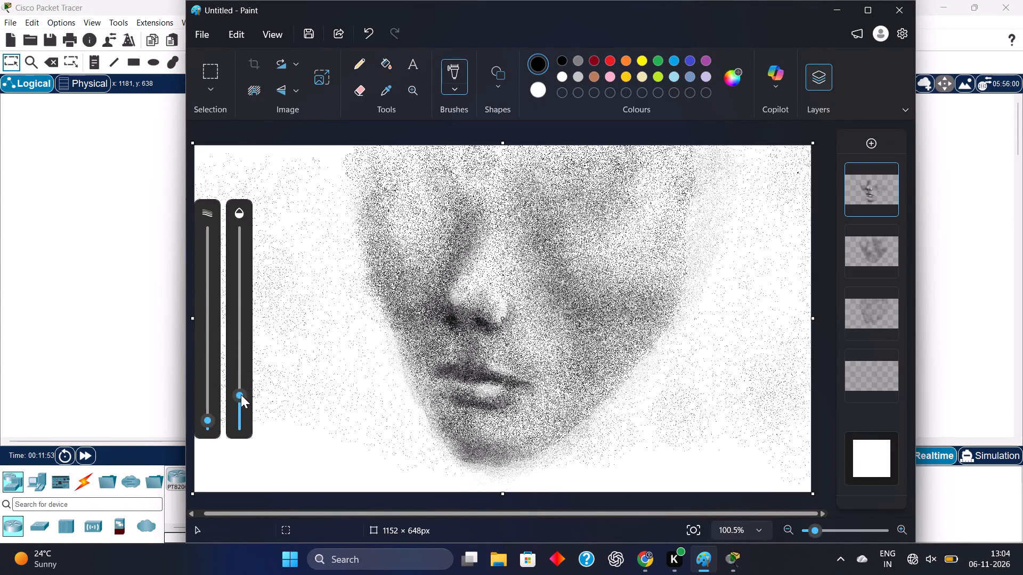
{"action": "left_click_drag", "start_coordinate": [204, 408], "coordinate": [203, 373]}
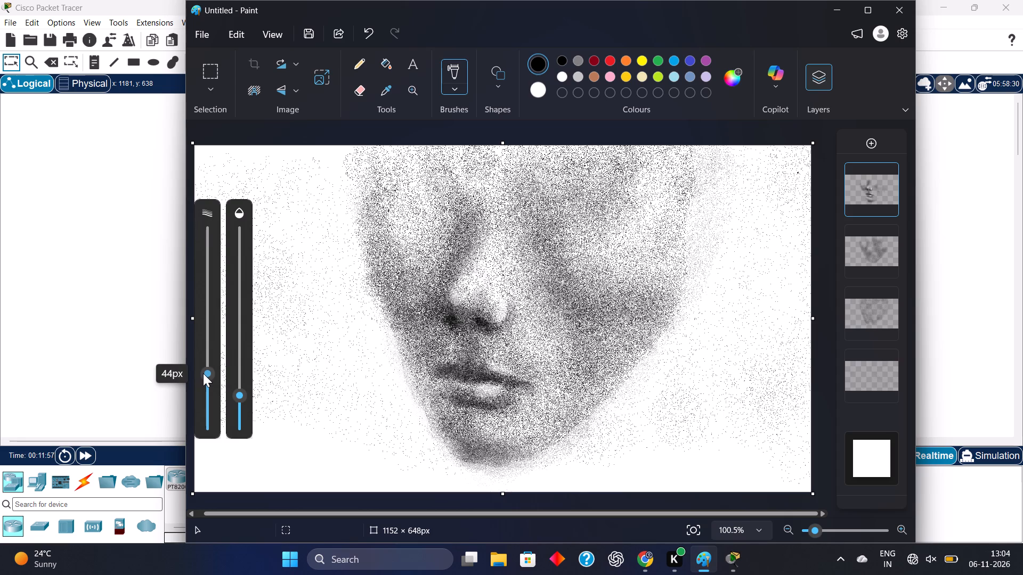
{"action": "left_click_drag", "start_coordinate": [203, 373], "coordinate": [207, 363]}
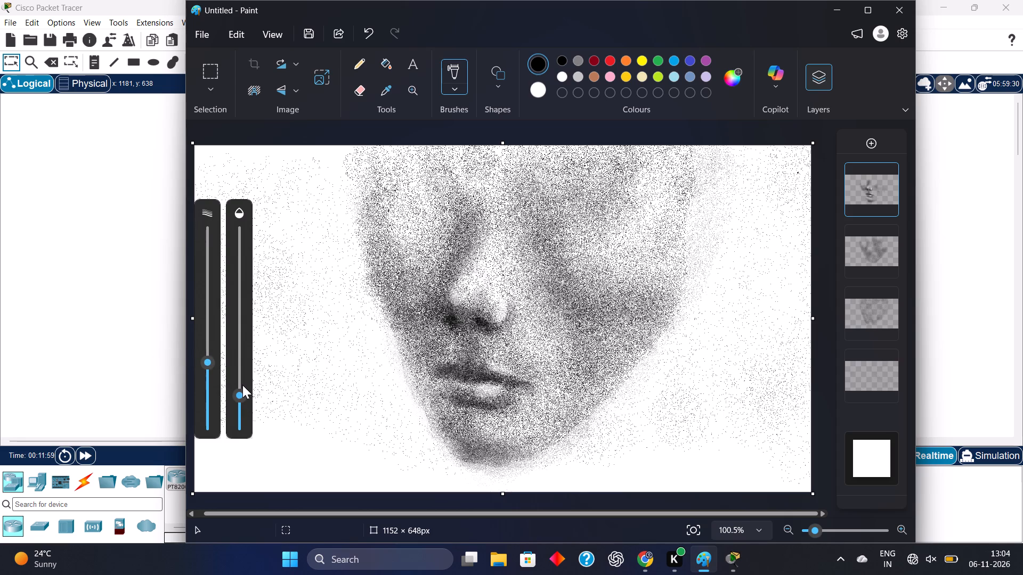
{"action": "left_click_drag", "start_coordinate": [242, 385], "coordinate": [243, 350]}
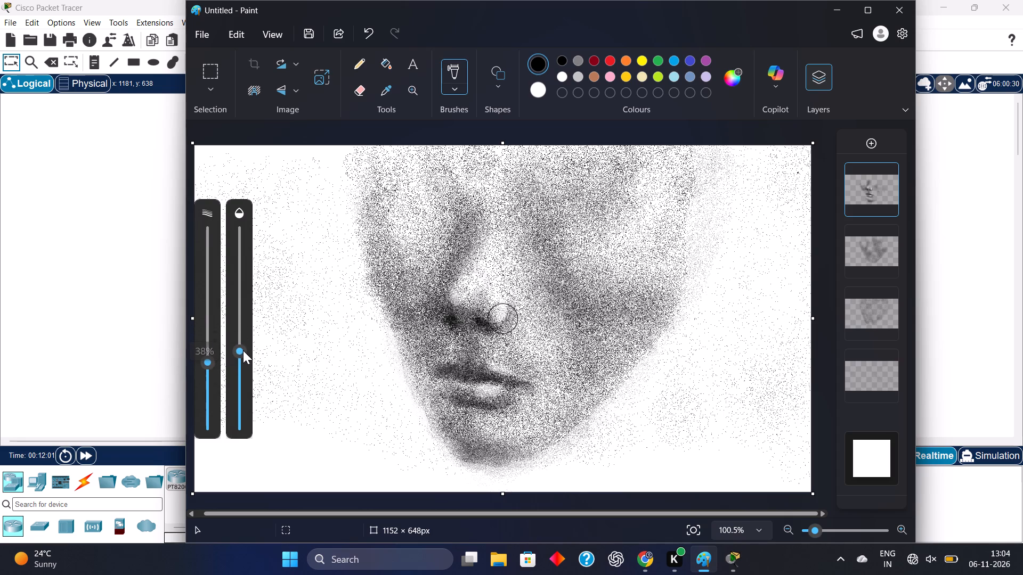
{"action": "left_click", "coordinate": [871, 145]}
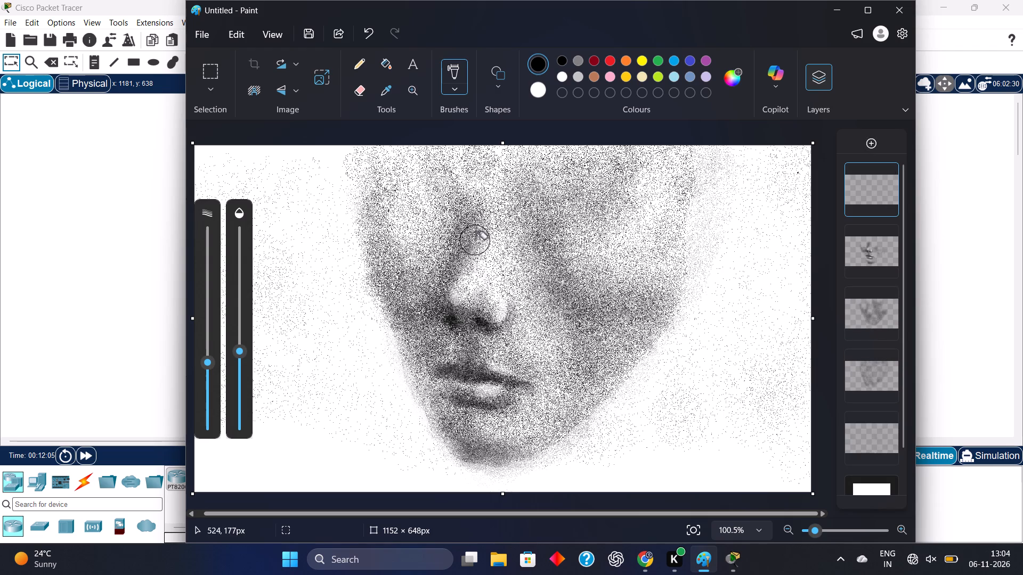
{"action": "left_click", "coordinate": [379, 184]}
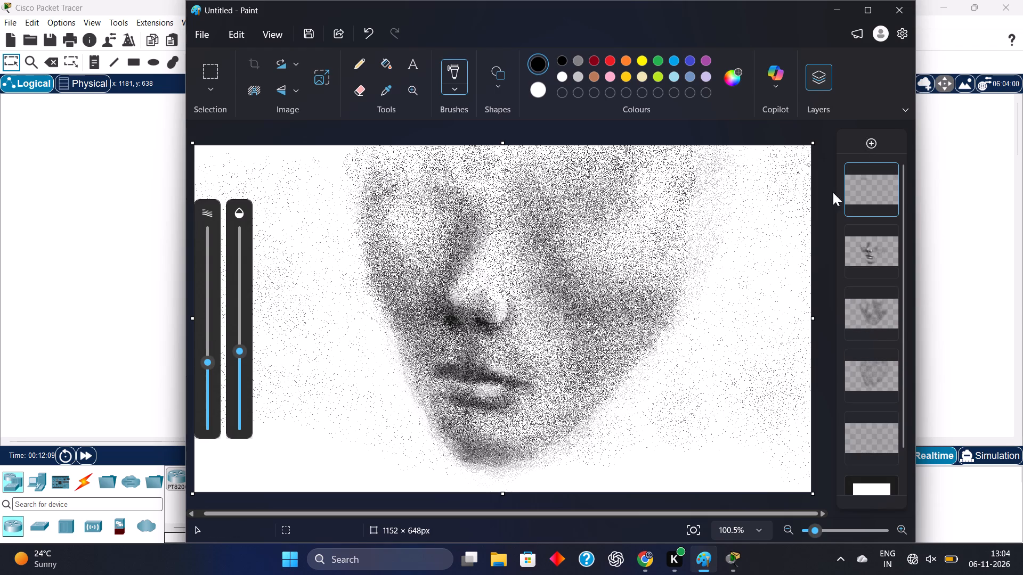
{"action": "left_click", "coordinate": [889, 173]}
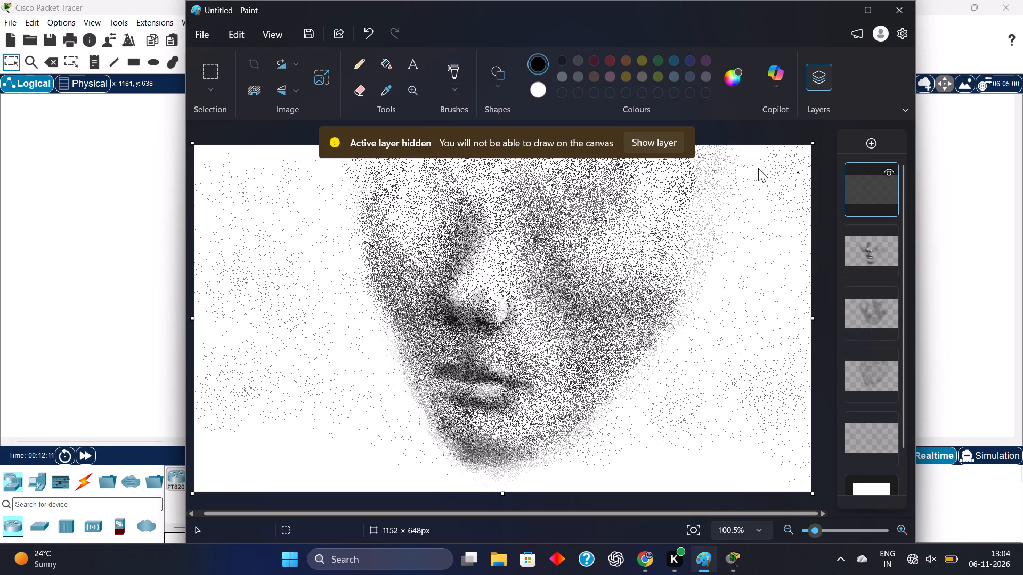
{"action": "left_click", "coordinate": [678, 140]}
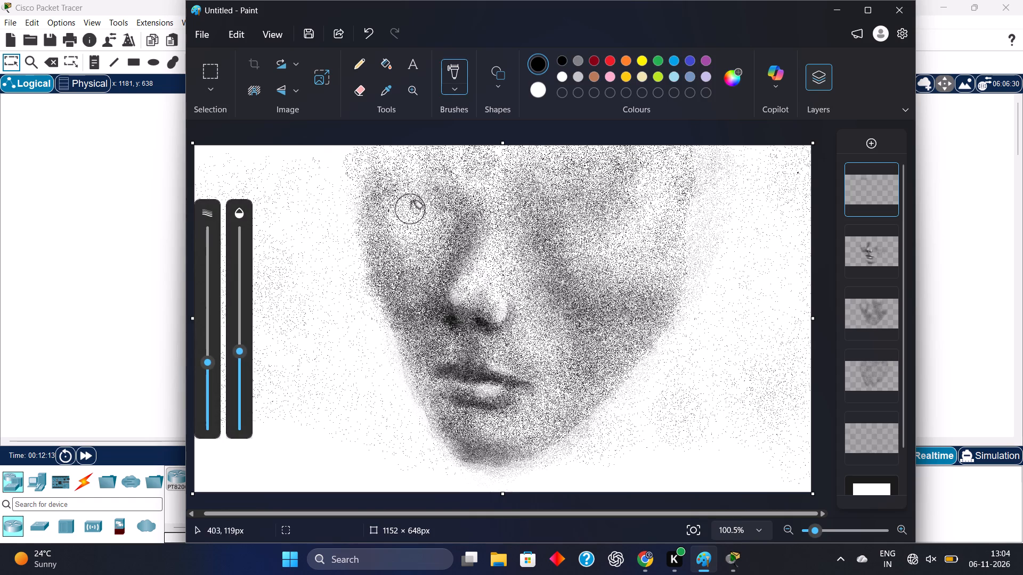
{"action": "left_click_drag", "start_coordinate": [387, 208], "coordinate": [377, 208]}
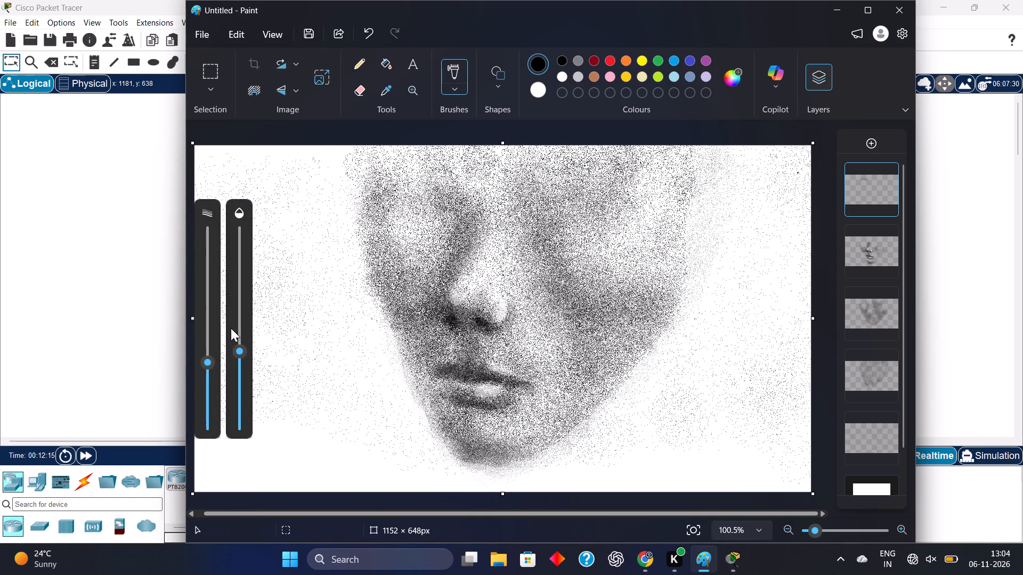
Raise the brush opacity to full in stages and deepen the black stippling along the left brow and across the nose bridge.
{"action": "left_click_drag", "start_coordinate": [240, 305], "coordinate": [232, 258]}
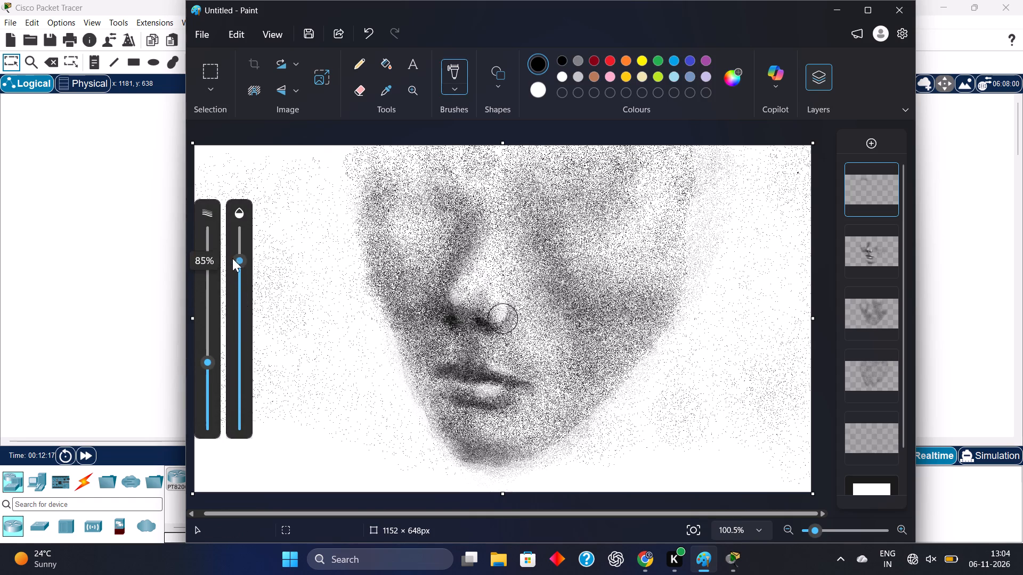
{"action": "left_click_drag", "start_coordinate": [232, 258], "coordinate": [232, 258]}
{"action": "left_click_drag", "start_coordinate": [385, 188], "coordinate": [441, 201]}
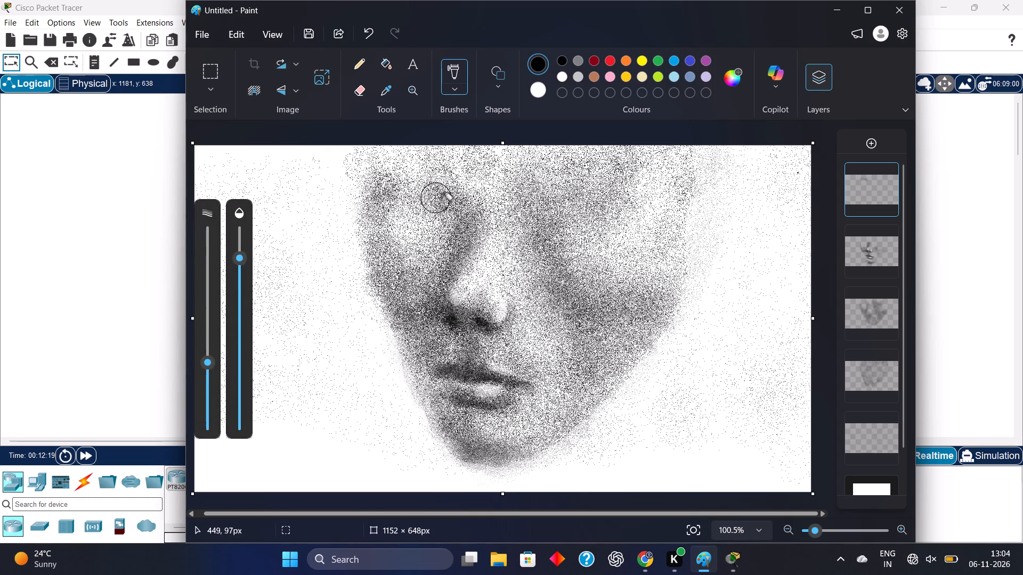
{"action": "left_click_drag", "start_coordinate": [441, 201], "coordinate": [436, 222]}
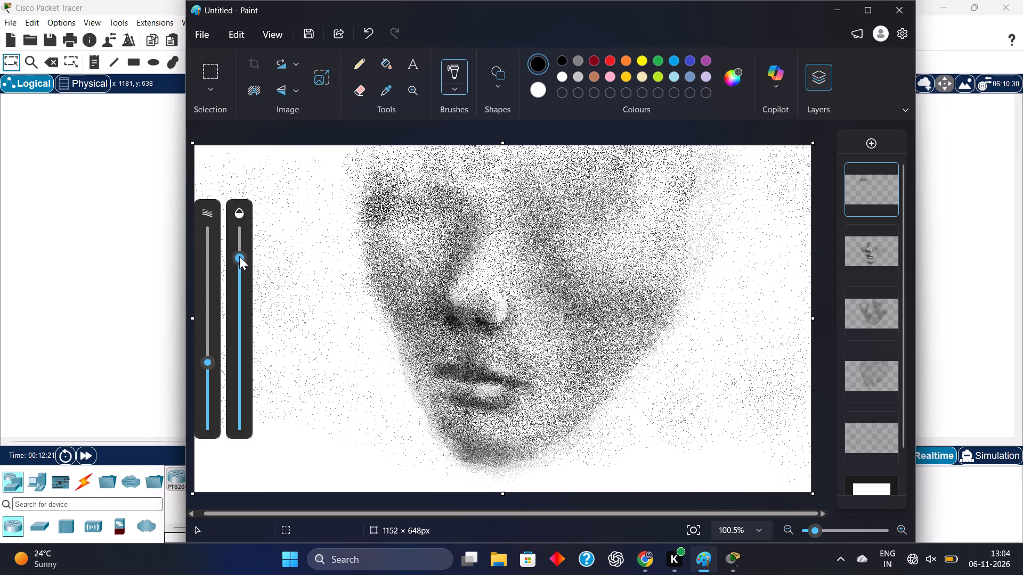
{"action": "left_click_drag", "start_coordinate": [239, 256], "coordinate": [238, 209]}
{"action": "left_click_drag", "start_coordinate": [389, 203], "coordinate": [493, 218]}
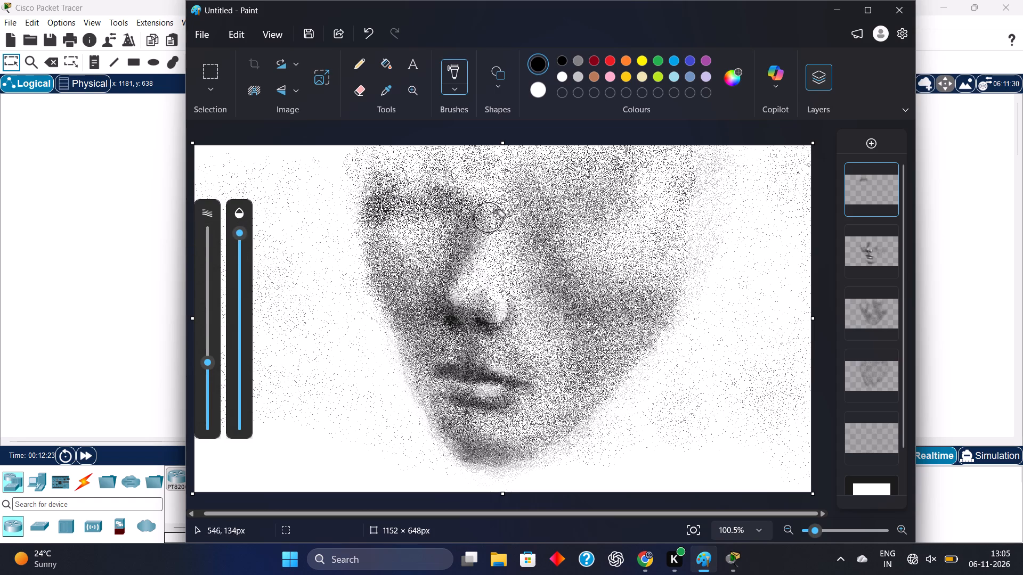
{"action": "left_click_drag", "start_coordinate": [493, 218], "coordinate": [580, 228]}
Enlarge the brush beyond 90 px and stipple black shading across both brows and the lower forehead, out to the right temple.
{"action": "left_click_drag", "start_coordinate": [210, 346], "coordinate": [208, 331]}
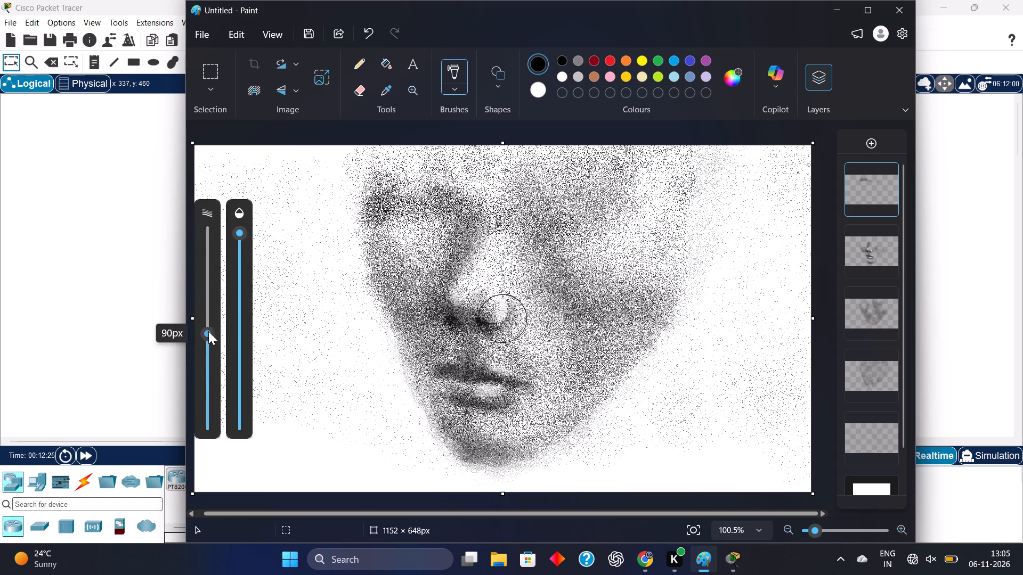
{"action": "left_click_drag", "start_coordinate": [208, 331], "coordinate": [210, 314]}
{"action": "left_click_drag", "start_coordinate": [415, 174], "coordinate": [497, 186]}
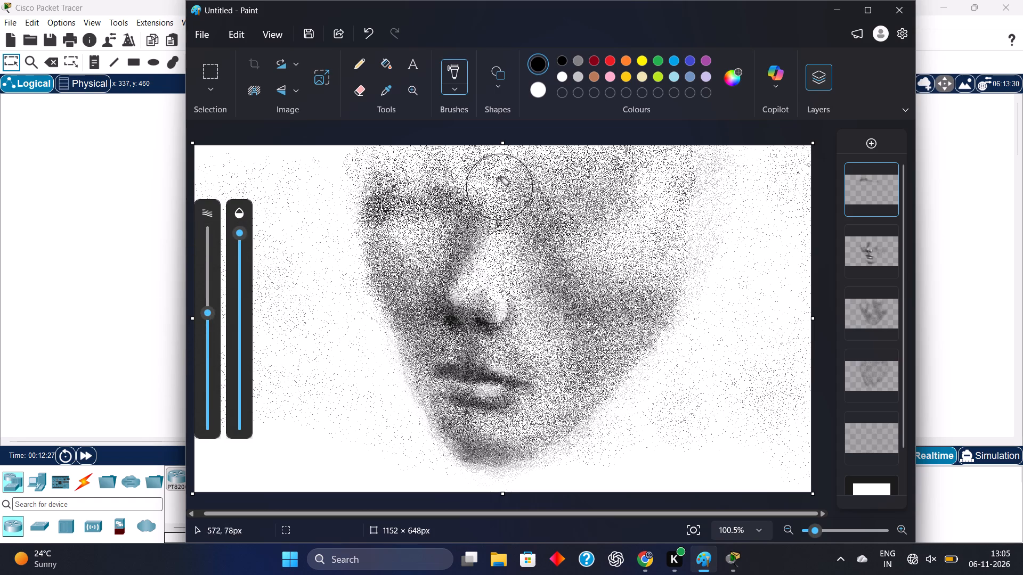
{"action": "left_click_drag", "start_coordinate": [497, 186], "coordinate": [579, 225]}
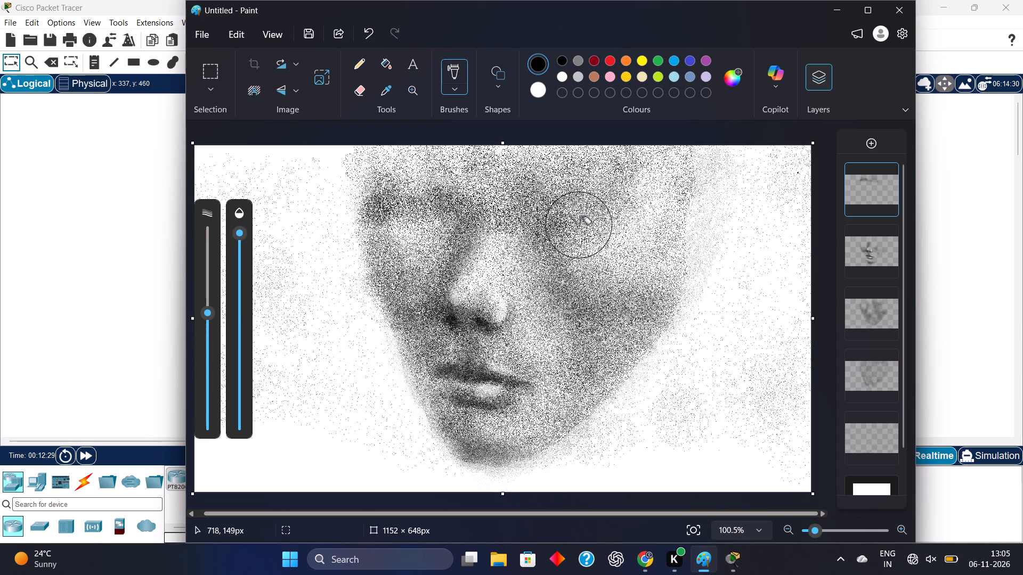
{"action": "left_click_drag", "start_coordinate": [579, 225], "coordinate": [653, 207]}
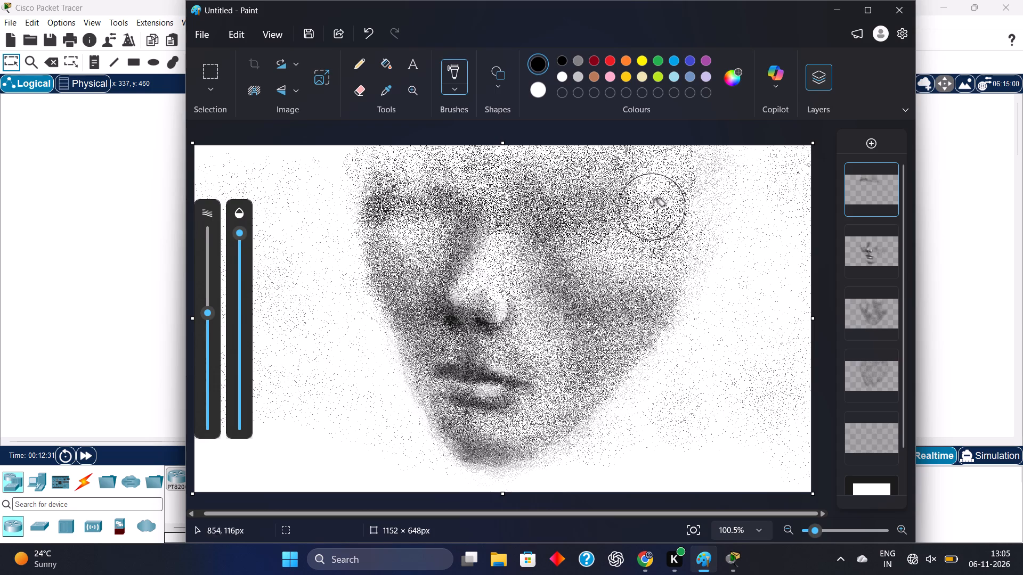
{"action": "left_click_drag", "start_coordinate": [653, 207], "coordinate": [488, 184]}
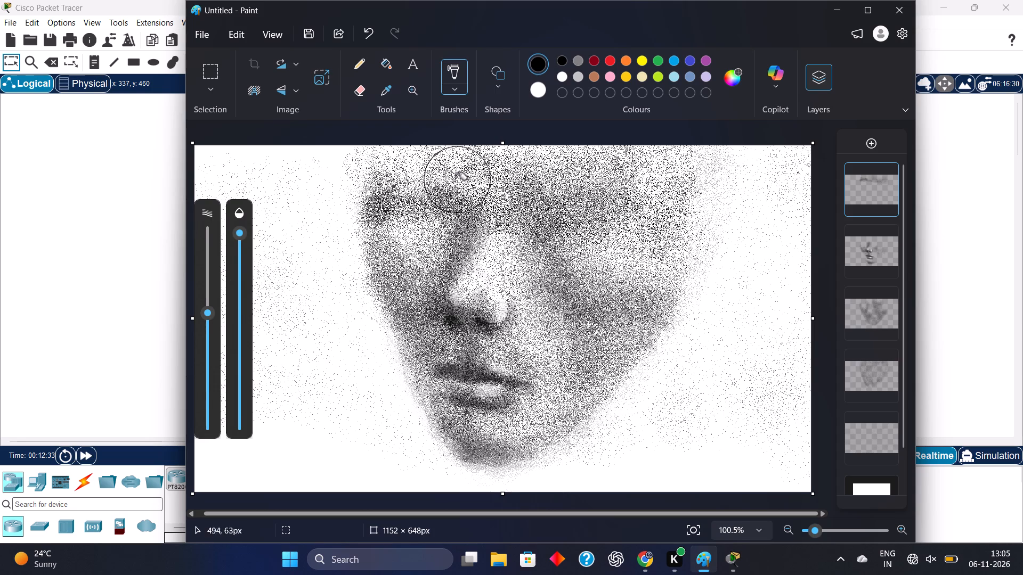
{"action": "left_click_drag", "start_coordinate": [454, 181], "coordinate": [538, 179]}
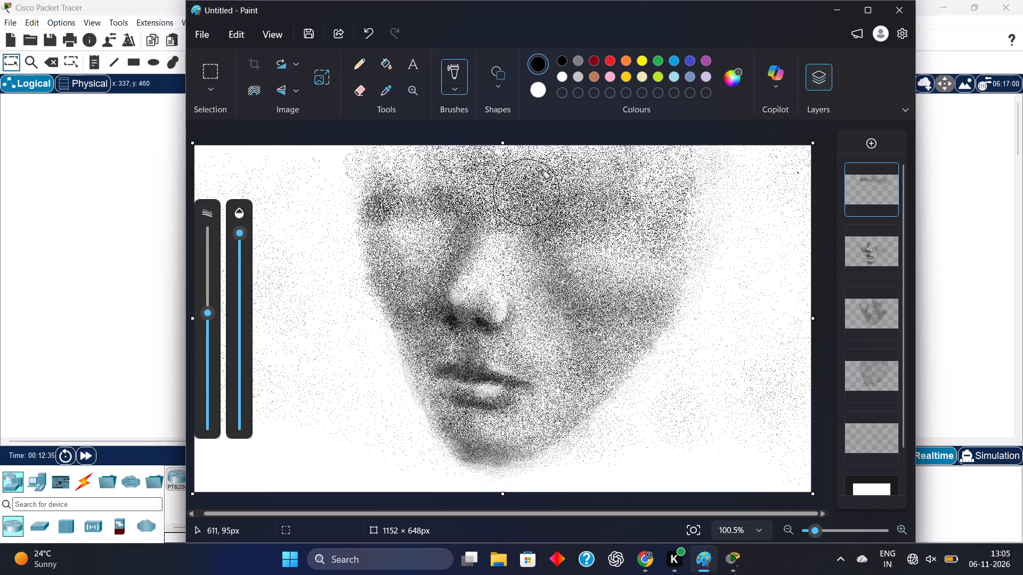
{"action": "left_click_drag", "start_coordinate": [538, 179], "coordinate": [665, 175]}
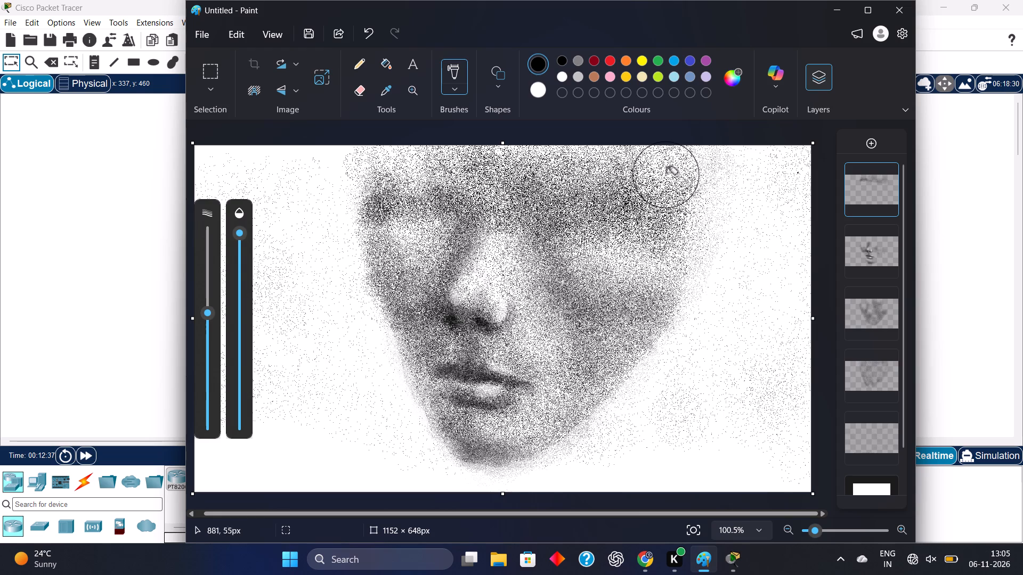
{"action": "left_click_drag", "start_coordinate": [665, 175], "coordinate": [529, 155]}
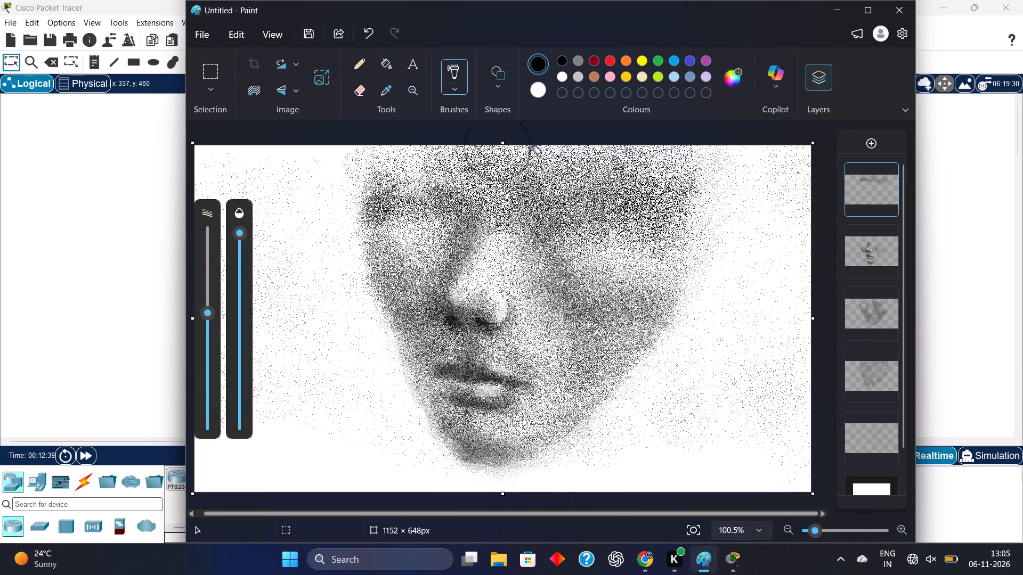
{"action": "left_click_drag", "start_coordinate": [529, 155], "coordinate": [410, 173]}
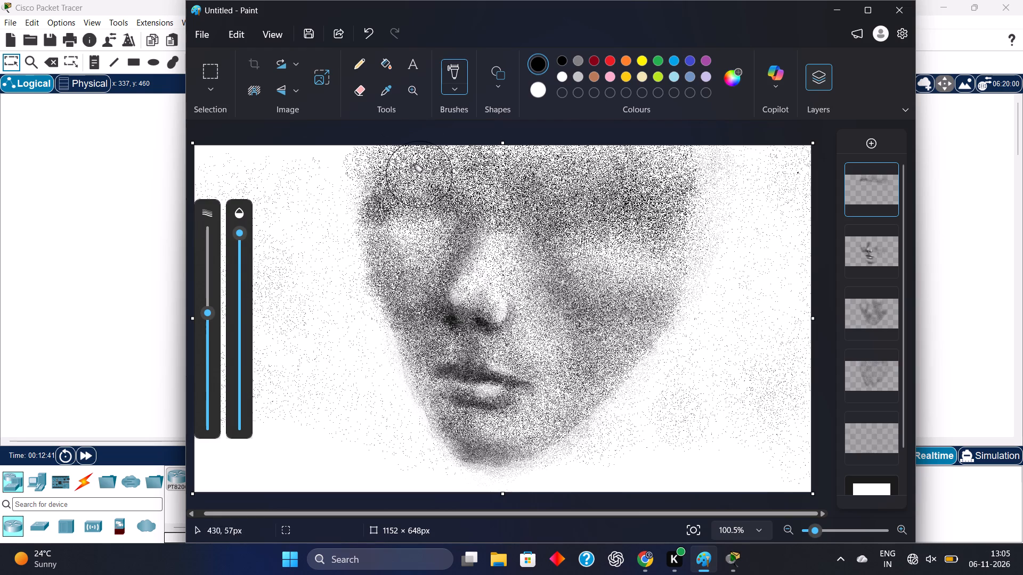
Extend the black stippling down over the nose bridge and both eye sockets, building up the right socket most.
{"action": "left_click_drag", "start_coordinate": [410, 173], "coordinate": [489, 208]}
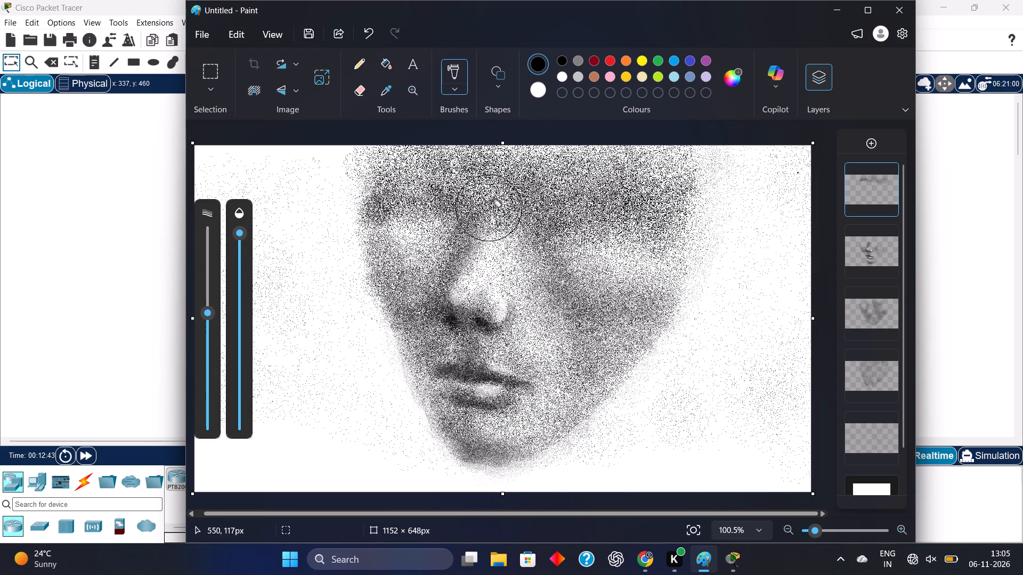
{"action": "left_click_drag", "start_coordinate": [489, 208], "coordinate": [569, 224]}
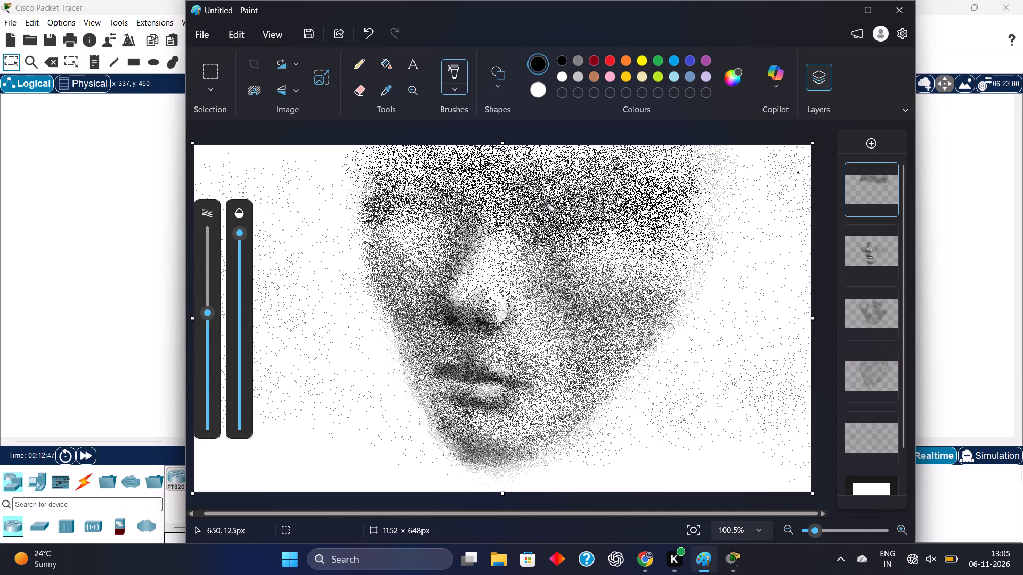
{"action": "left_click_drag", "start_coordinate": [546, 203], "coordinate": [525, 210]}
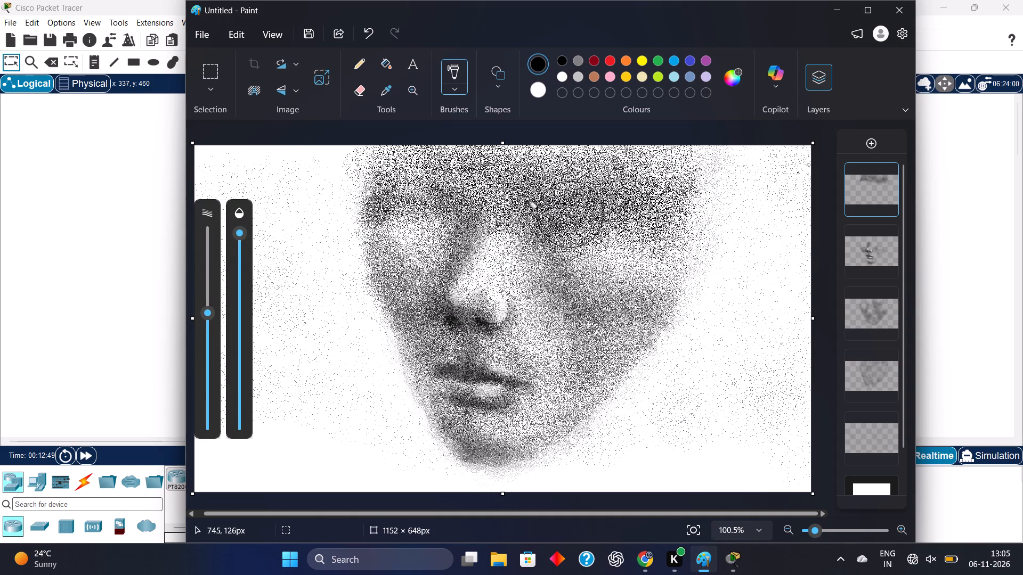
{"action": "left_click_drag", "start_coordinate": [525, 210], "coordinate": [594, 224]}
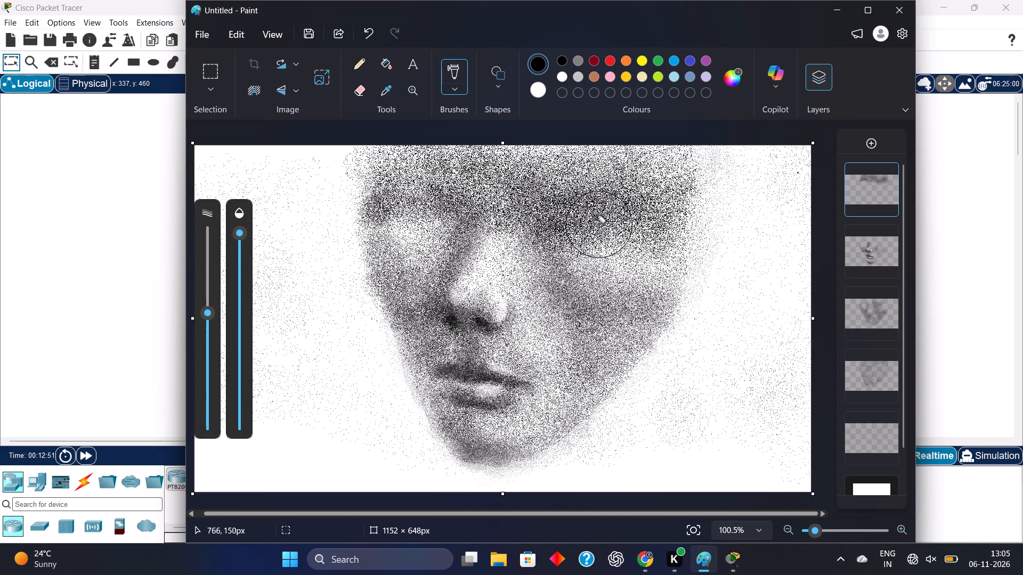
{"action": "left_click_drag", "start_coordinate": [594, 224], "coordinate": [657, 245]}
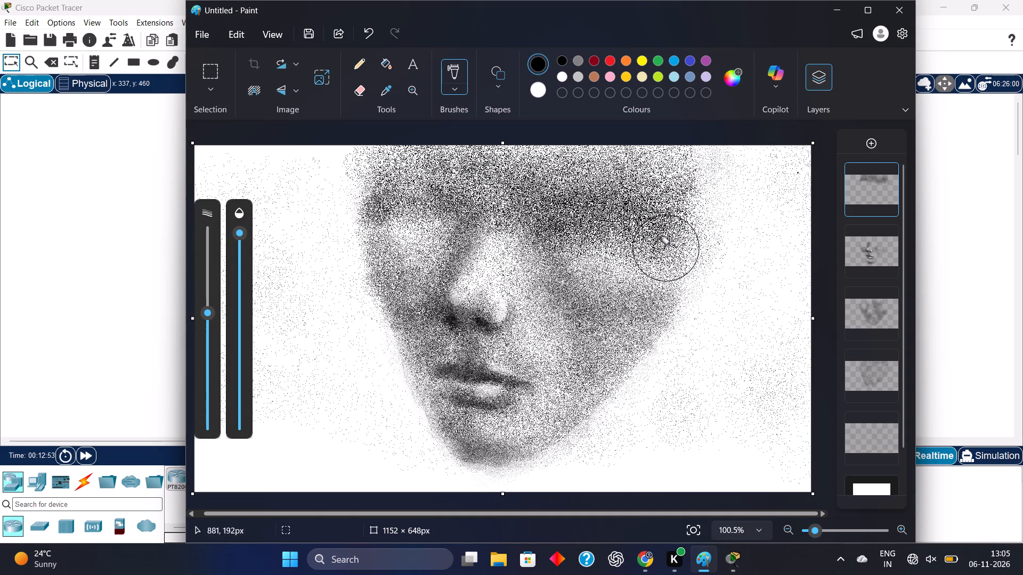
{"action": "left_click_drag", "start_coordinate": [657, 245], "coordinate": [477, 221]}
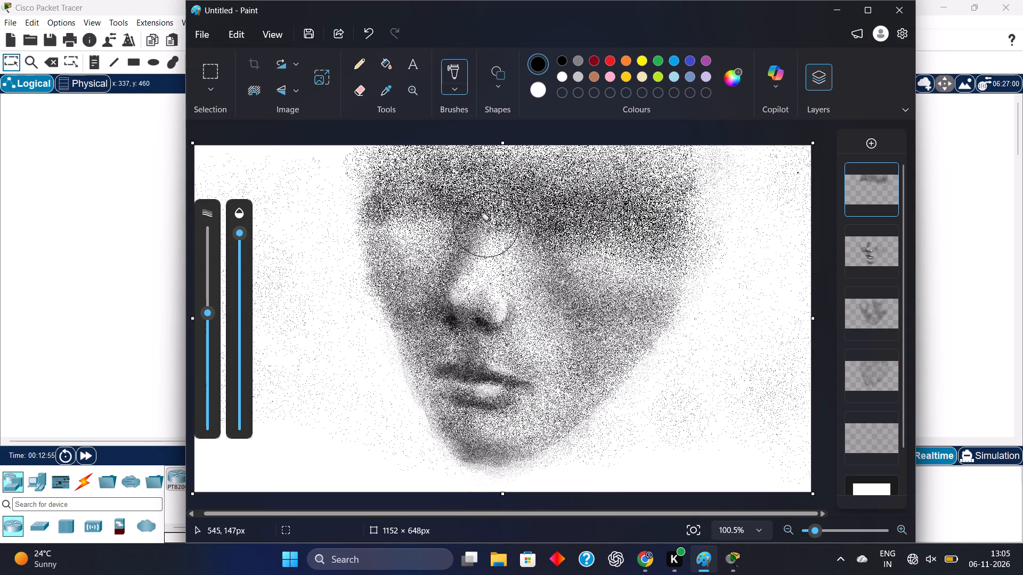
{"action": "left_click_drag", "start_coordinate": [477, 221], "coordinate": [437, 245]}
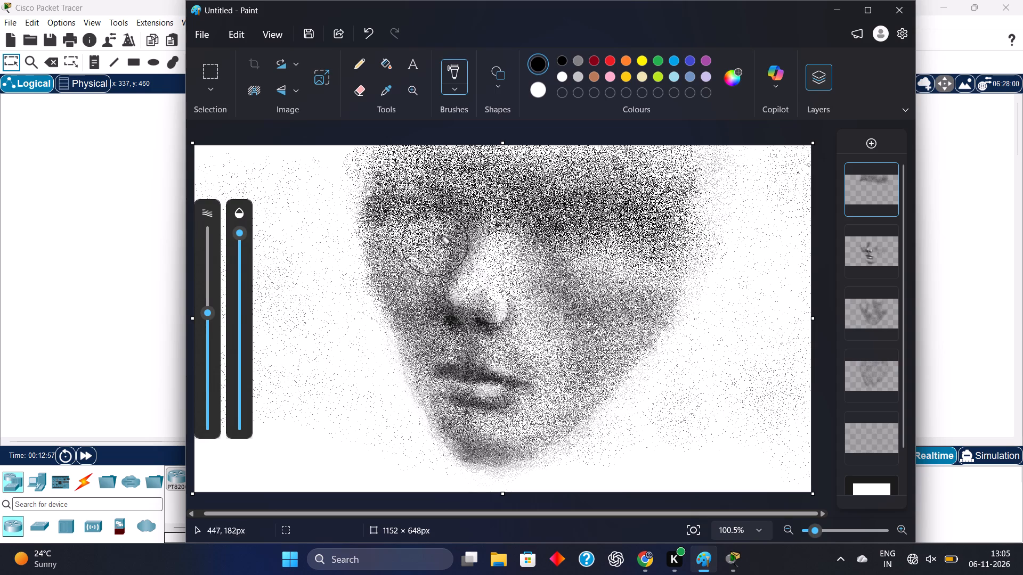
{"action": "left_click_drag", "start_coordinate": [437, 245], "coordinate": [645, 231]}
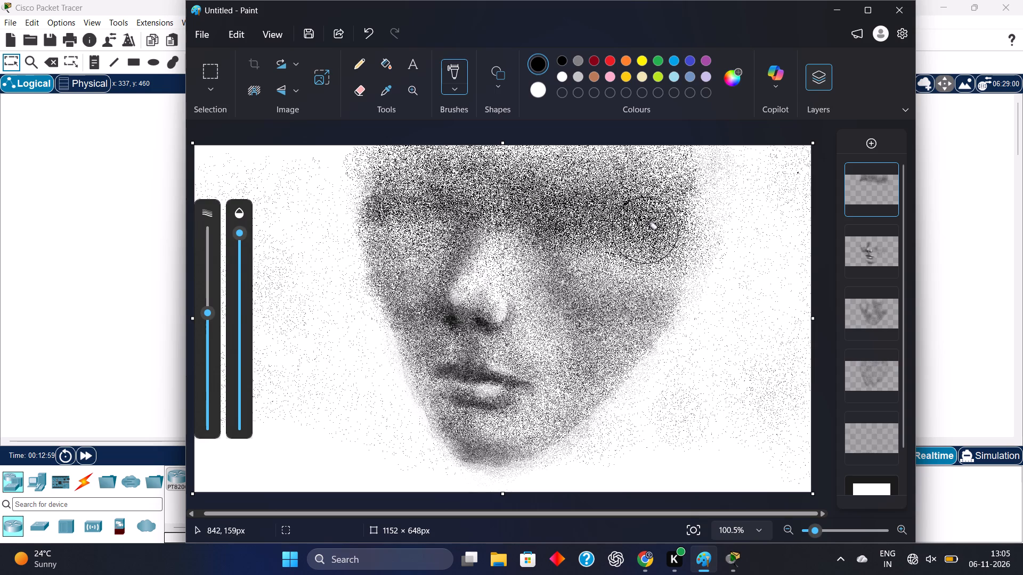
{"action": "left_click_drag", "start_coordinate": [596, 225], "coordinate": [655, 186]}
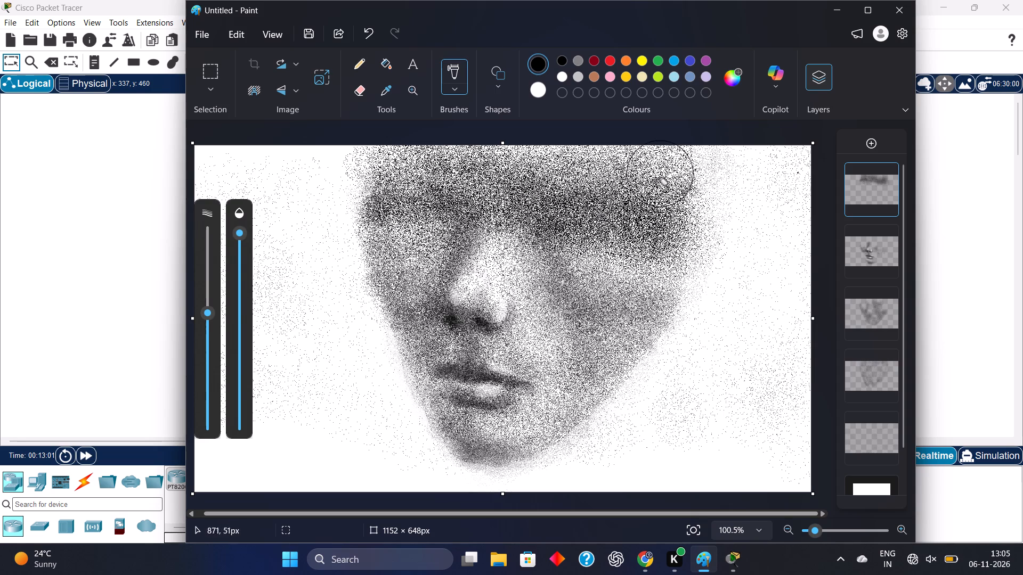
Deepen the dark stippled band across the forehead and brows, from the left brow to the right temple and back.
{"action": "left_click_drag", "start_coordinate": [655, 186], "coordinate": [463, 192]}
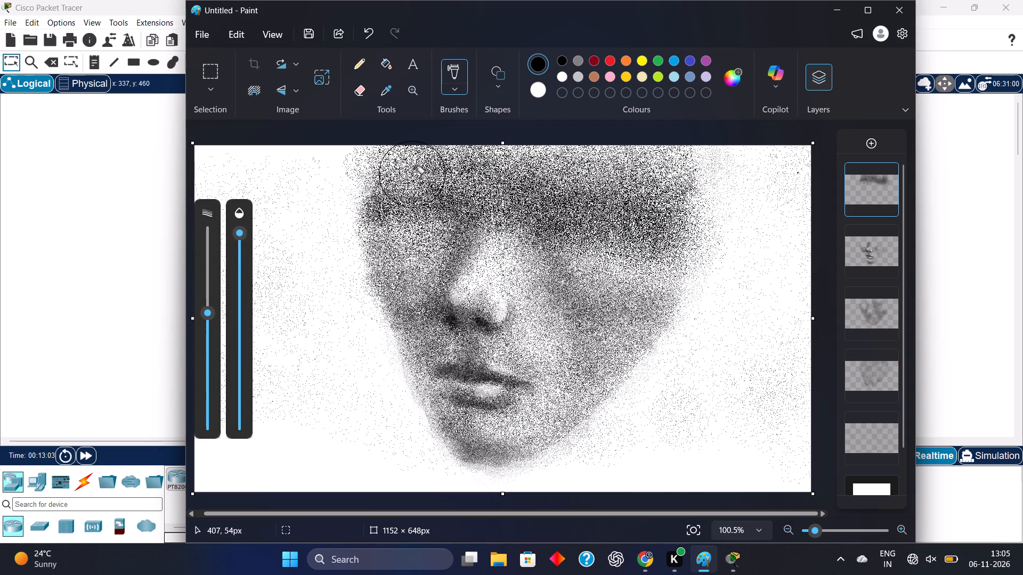
{"action": "left_click_drag", "start_coordinate": [412, 175], "coordinate": [434, 212]}
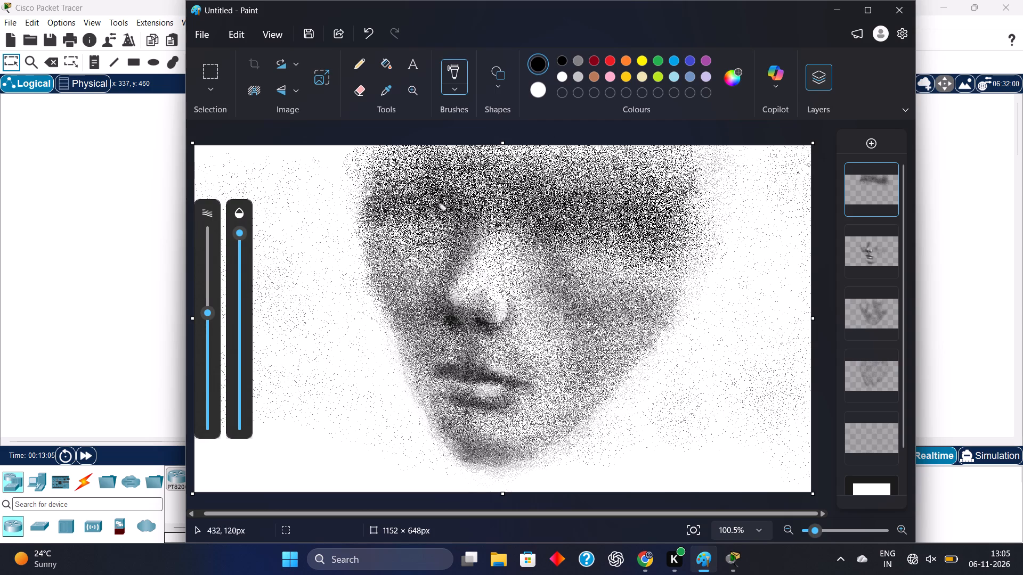
{"action": "left_click_drag", "start_coordinate": [434, 212], "coordinate": [497, 198]}
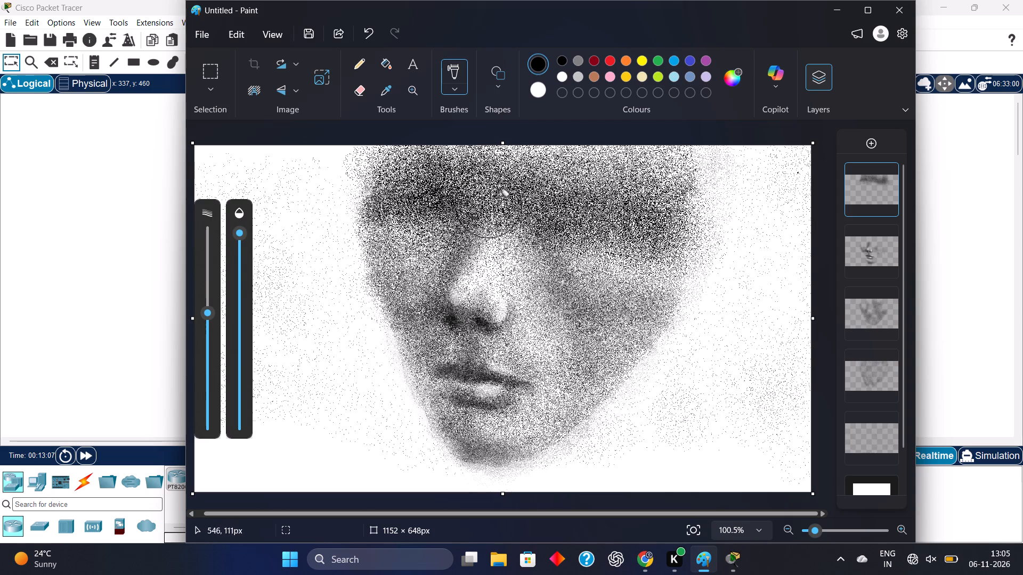
{"action": "left_click_drag", "start_coordinate": [497, 198], "coordinate": [579, 141]}
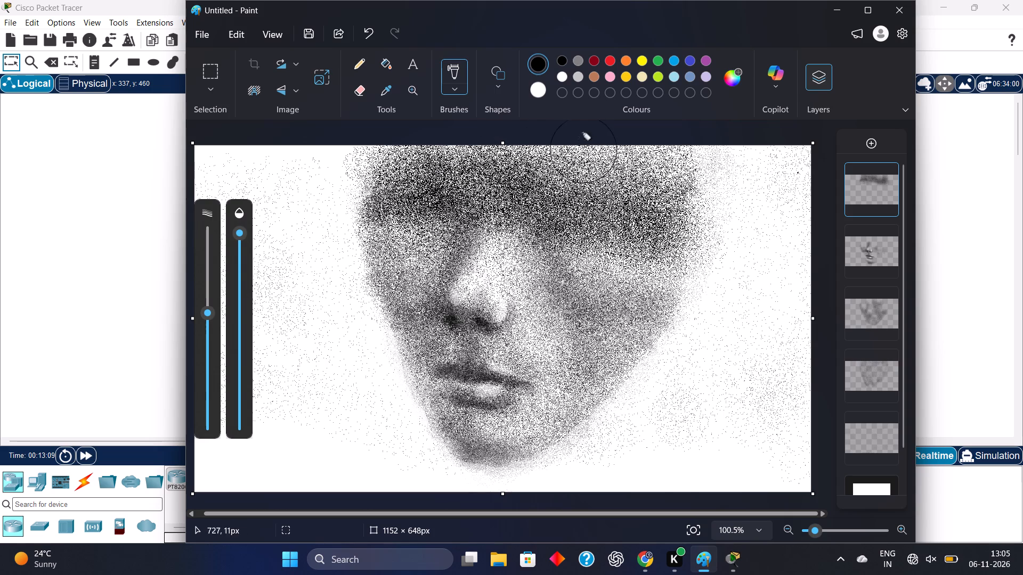
{"action": "left_click_drag", "start_coordinate": [579, 141], "coordinate": [673, 201]}
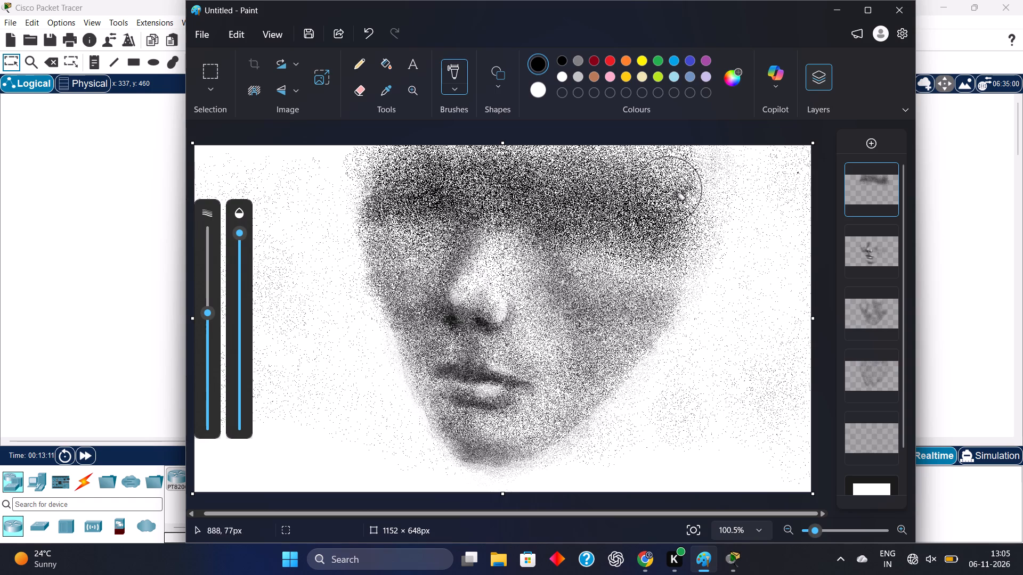
{"action": "left_click_drag", "start_coordinate": [673, 201], "coordinate": [602, 228]}
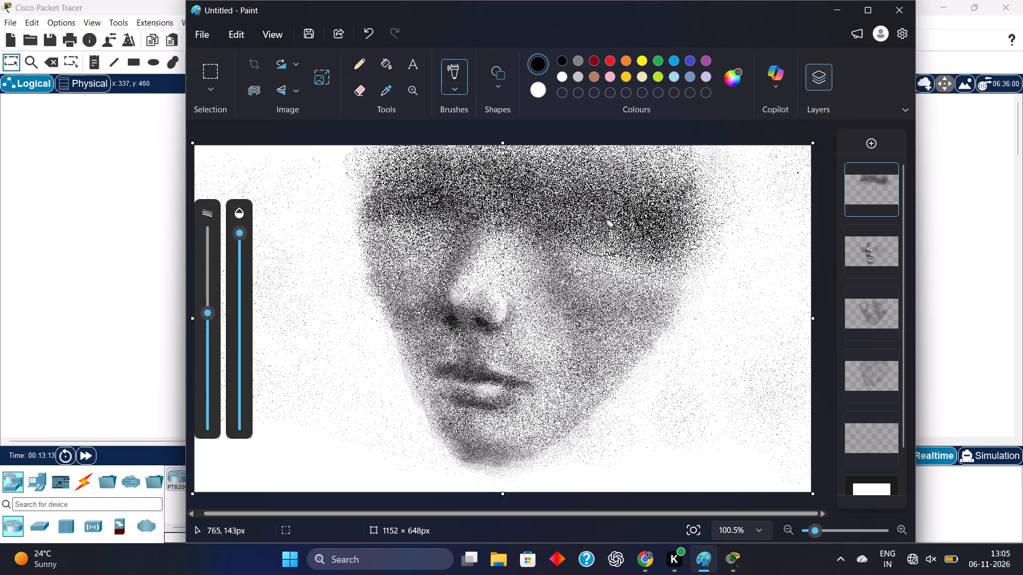
{"action": "left_click_drag", "start_coordinate": [602, 228], "coordinate": [408, 168]}
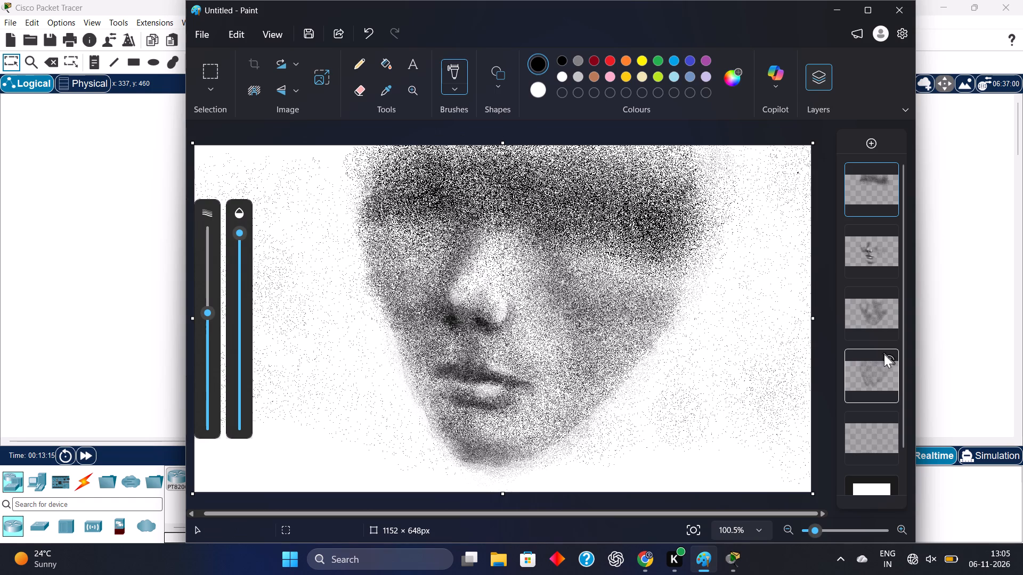
Toggle the visibility of the fourth layer from the top to compare the shading, leaving that layer hidden.
{"action": "left_click", "coordinate": [888, 359]}
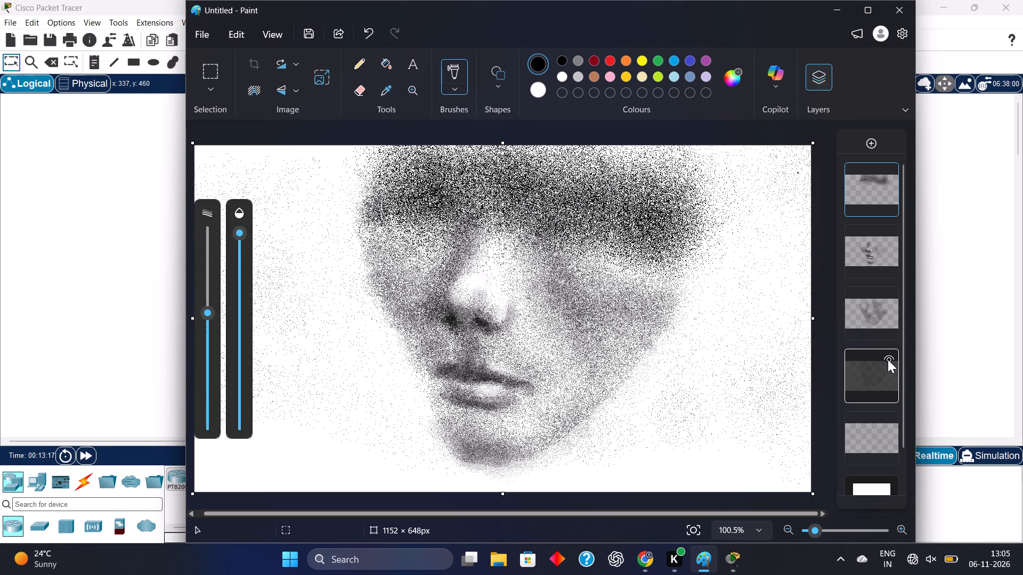
{"action": "left_click", "coordinate": [888, 359]}
{"action": "left_click", "coordinate": [888, 359]}
On the third layer from the top, lightly stipple the left cheek and jaw beside the mouth with a smaller, lower-opacity black brush.
{"action": "left_click", "coordinate": [873, 253]}
{"action": "left_click", "coordinate": [863, 309]}
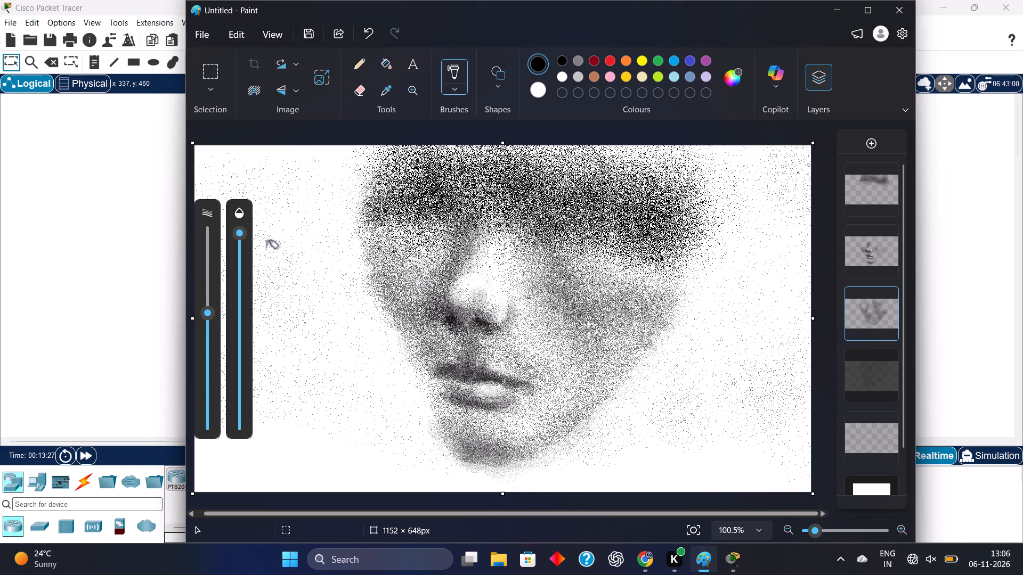
{"action": "left_click_drag", "start_coordinate": [240, 255], "coordinate": [250, 335]}
{"action": "left_click_drag", "start_coordinate": [217, 349], "coordinate": [225, 364]}
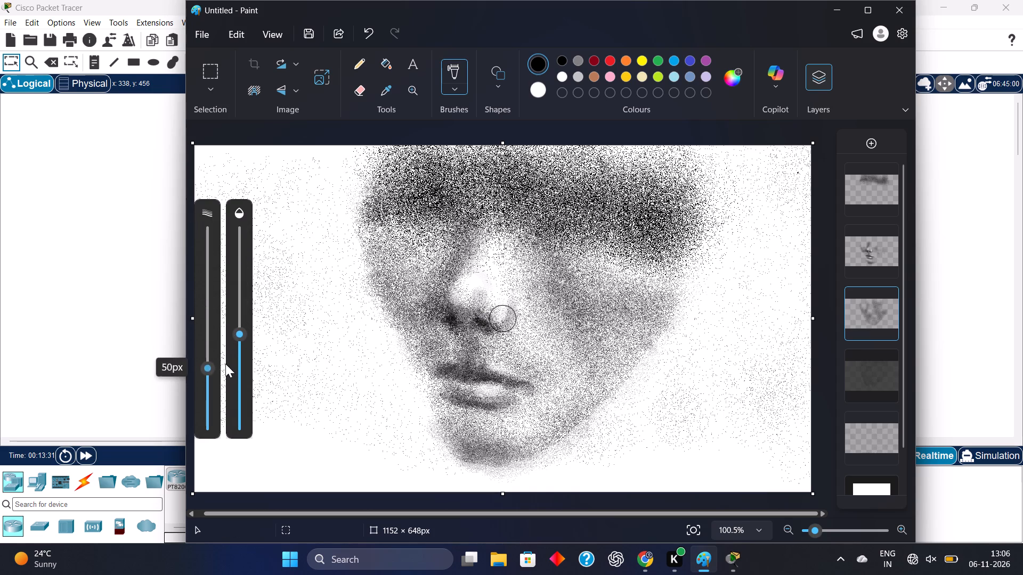
{"action": "left_click_drag", "start_coordinate": [225, 364], "coordinate": [224, 350]}
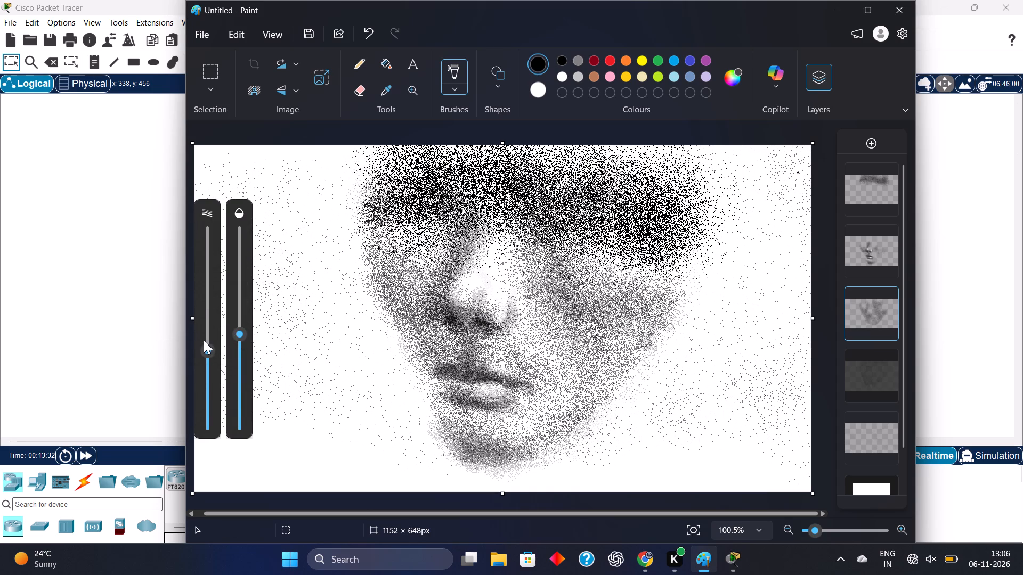
{"action": "left_click", "coordinate": [207, 329]}
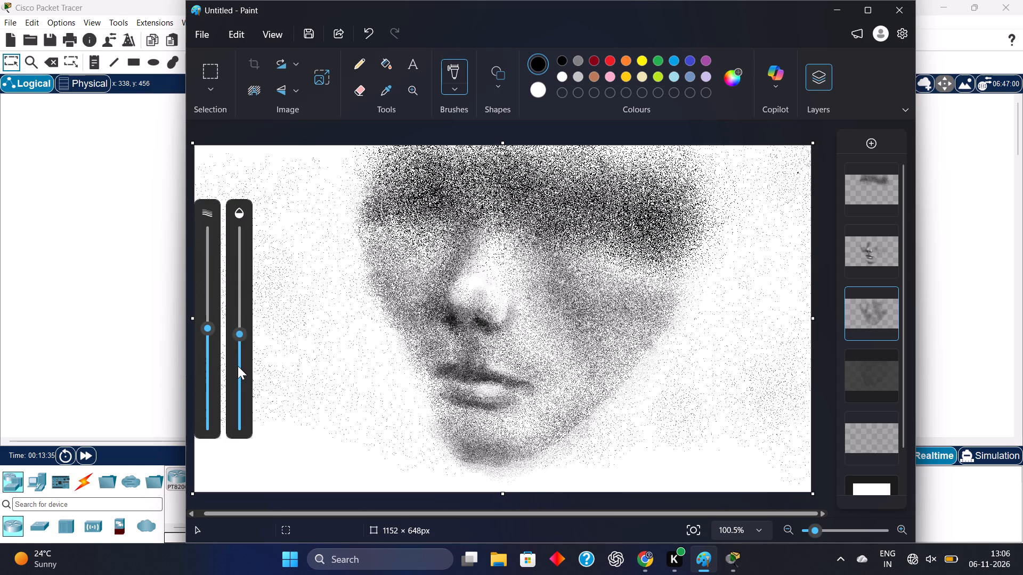
{"action": "left_click", "coordinate": [238, 366]}
{"action": "left_click_drag", "start_coordinate": [409, 331], "coordinate": [420, 379]}
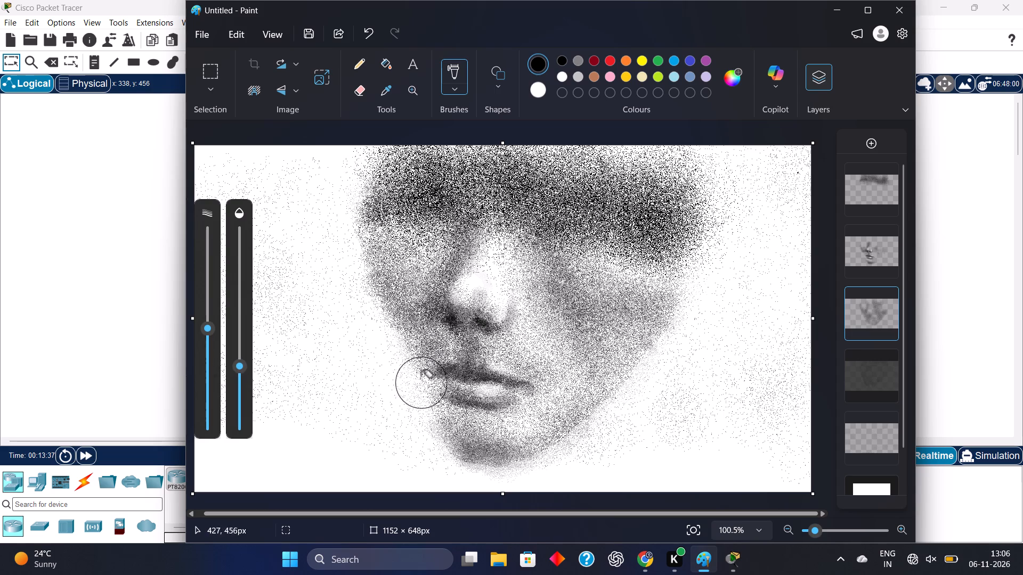
{"action": "left_click_drag", "start_coordinate": [420, 379], "coordinate": [420, 337]}
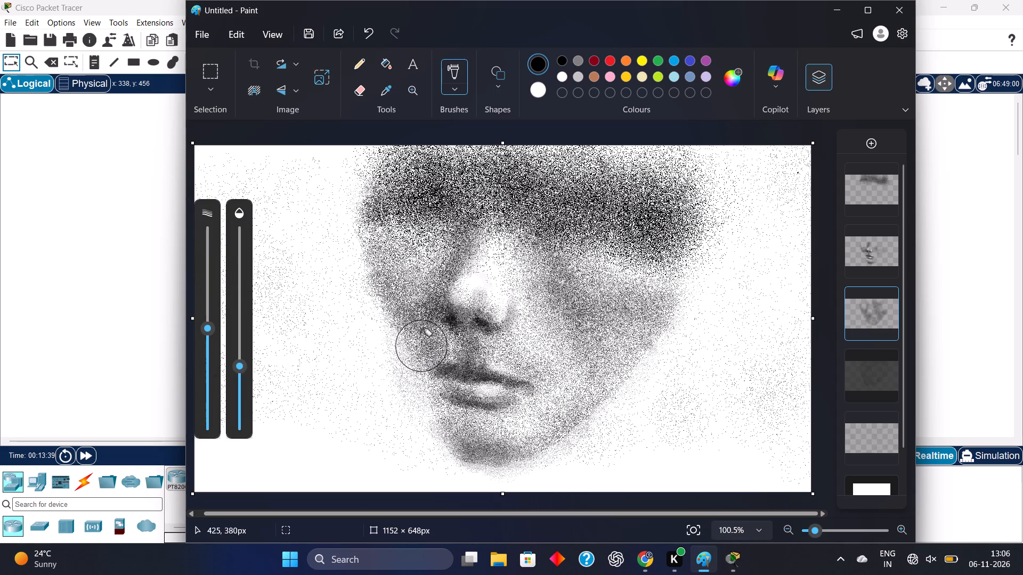
{"action": "left_click_drag", "start_coordinate": [420, 337], "coordinate": [424, 394]}
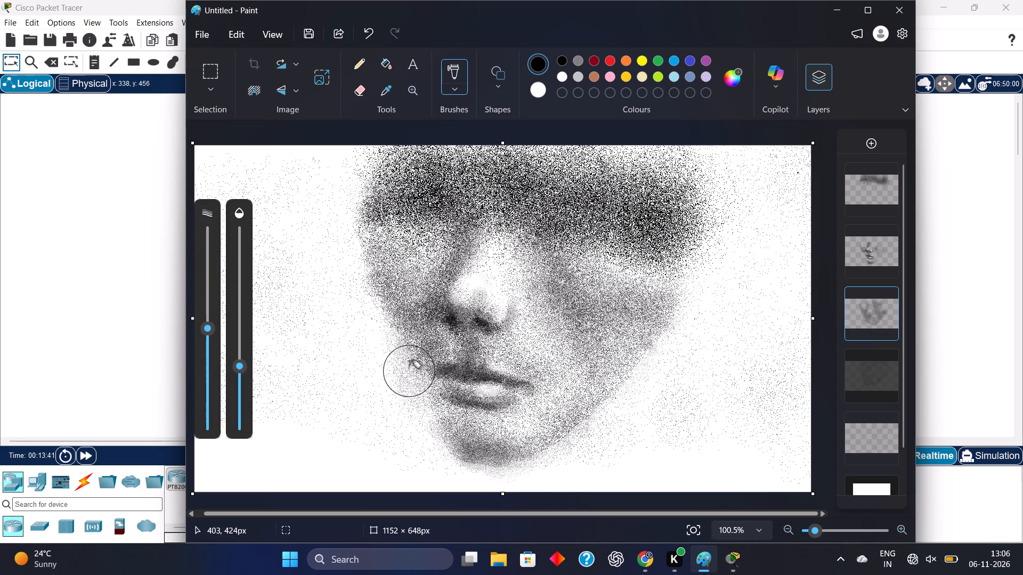
{"action": "left_click", "coordinate": [409, 368]}
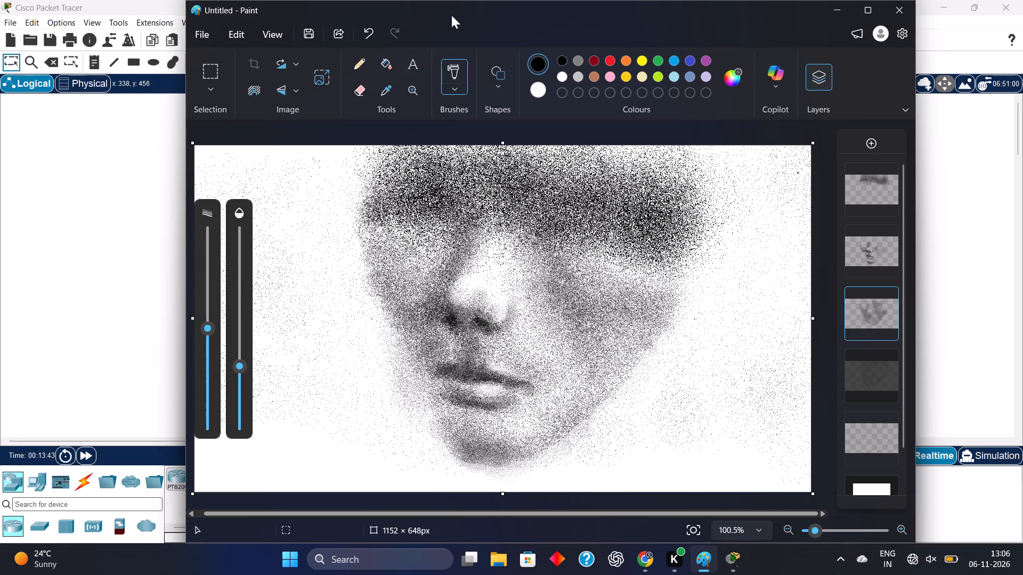
Undo the latest stippling strokes on the left cheek and jaw, keeping the third layer from the top selected.
{"action": "left_click", "coordinate": [370, 32]}
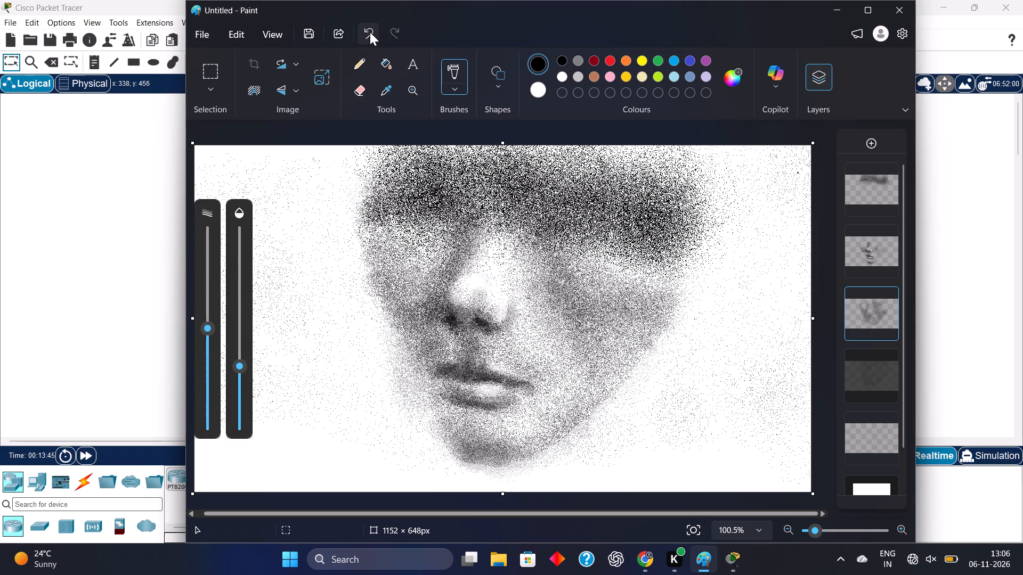
{"action": "left_click", "coordinate": [370, 32]}
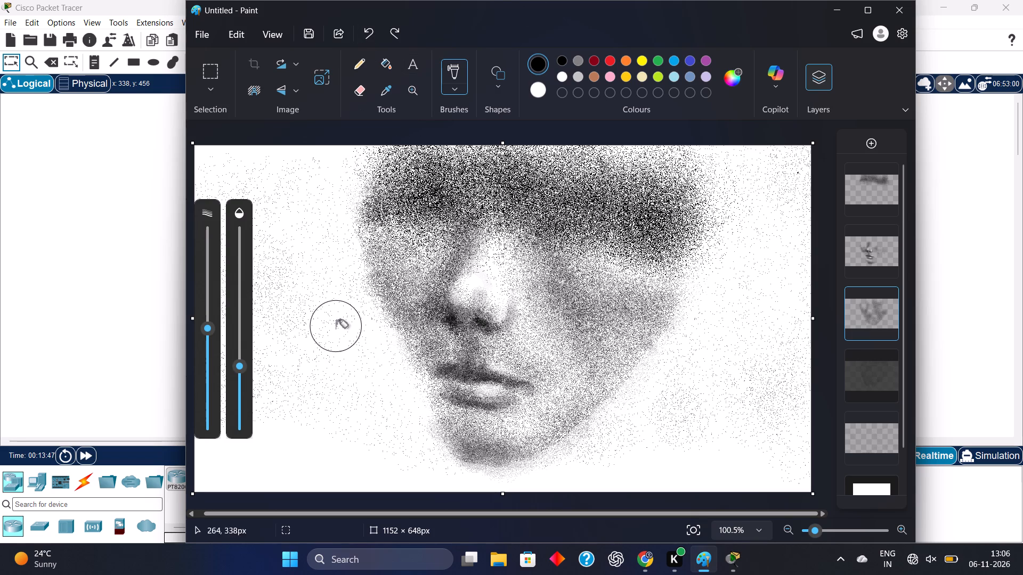
{"action": "left_click", "coordinate": [369, 34]}
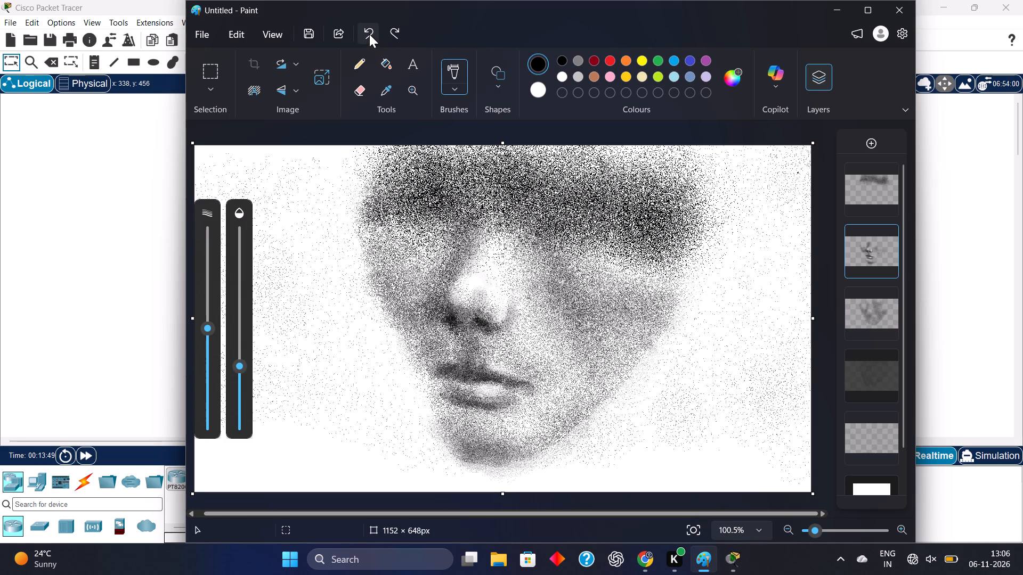
{"action": "left_click", "coordinate": [393, 31]}
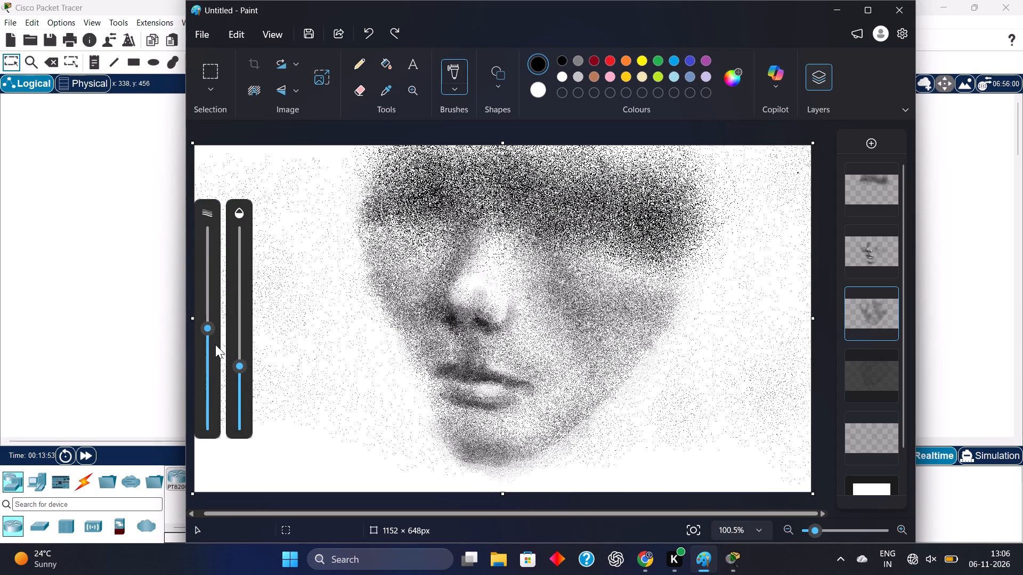
With a smaller black brush, stipple along the left cheek and jaw edge from beside the nose down to the chin.
{"action": "left_click_drag", "start_coordinate": [215, 344], "coordinate": [212, 366]}
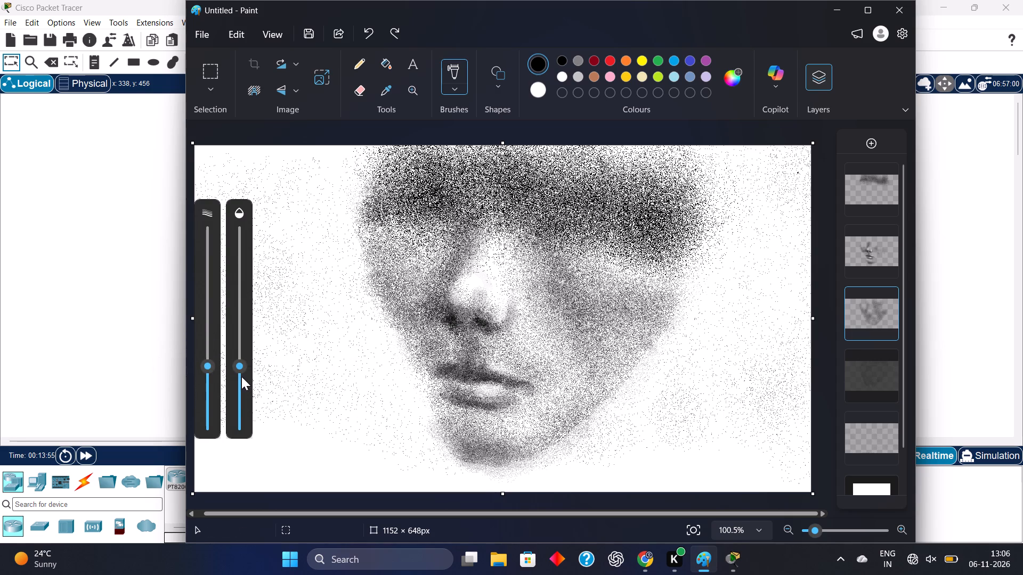
{"action": "left_click_drag", "start_coordinate": [210, 362], "coordinate": [210, 356]}
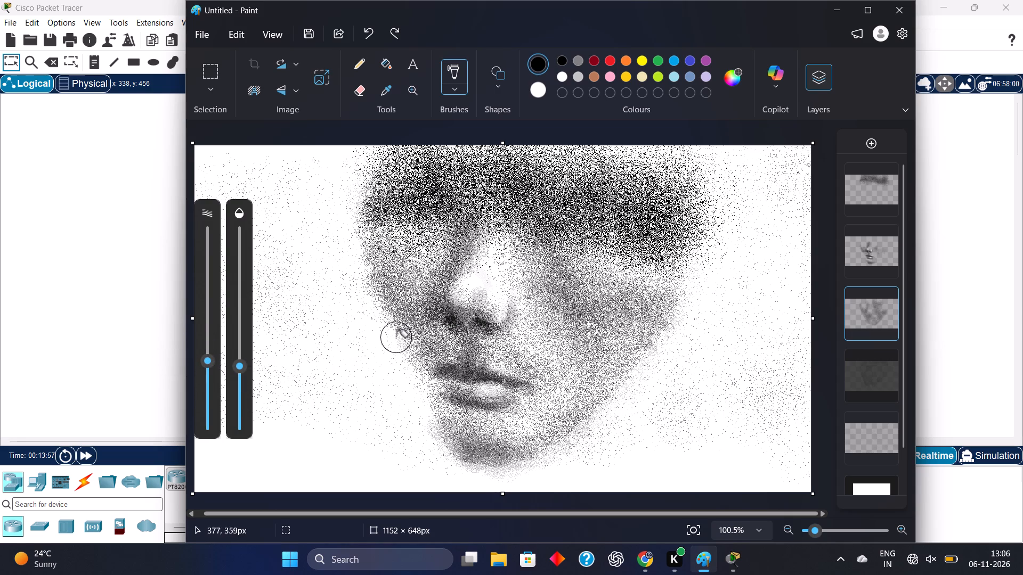
{"action": "left_click_drag", "start_coordinate": [396, 338], "coordinate": [410, 377]}
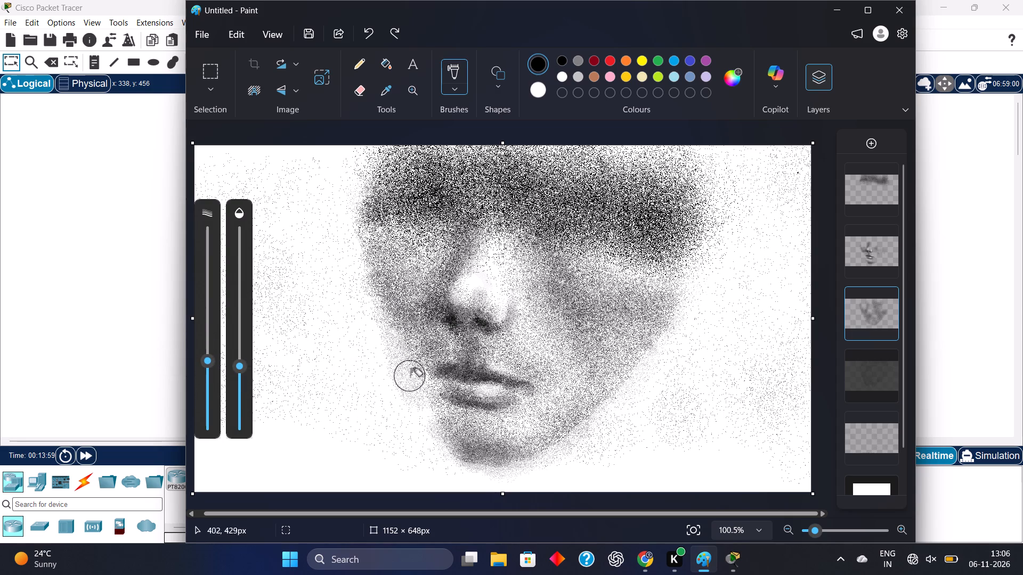
{"action": "left_click_drag", "start_coordinate": [410, 377], "coordinate": [396, 305]}
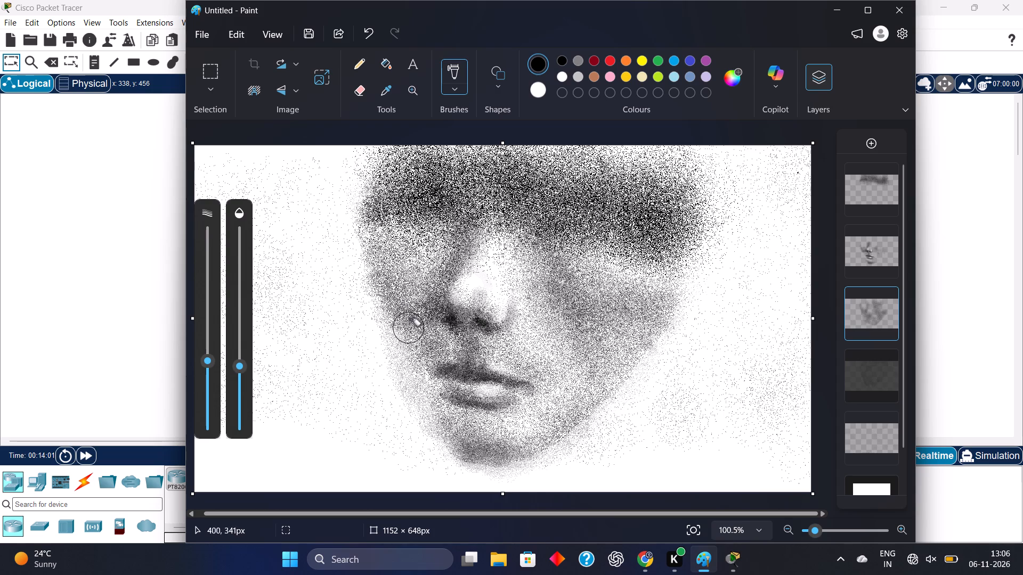
{"action": "left_click_drag", "start_coordinate": [409, 326], "coordinate": [405, 381]}
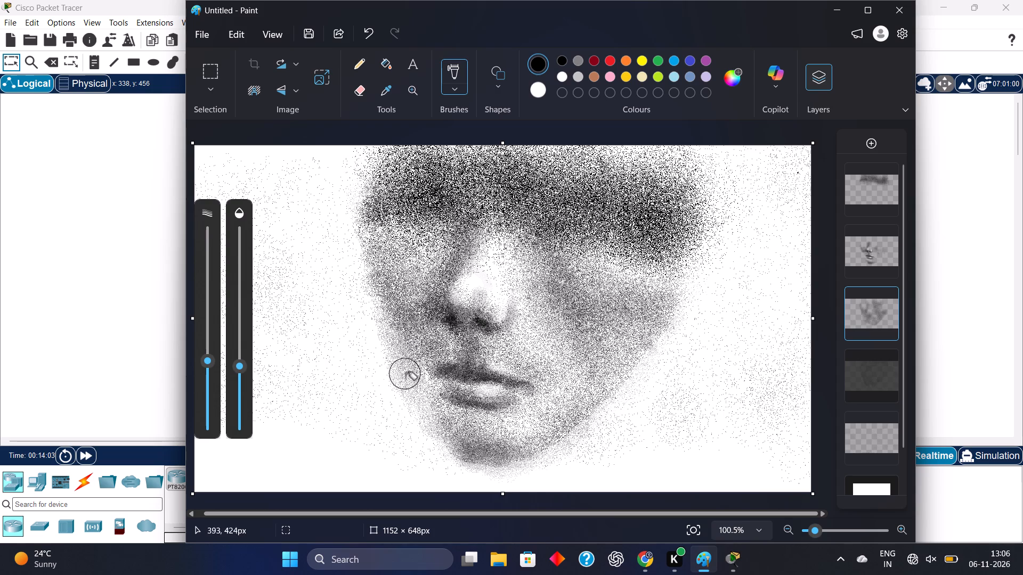
{"action": "left_click_drag", "start_coordinate": [405, 381], "coordinate": [433, 399]}
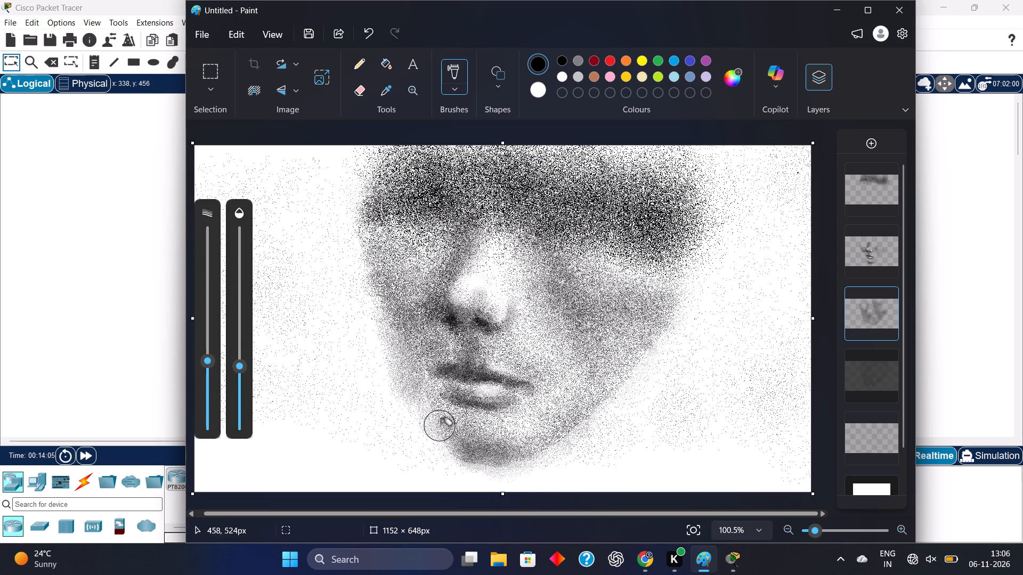
{"action": "left_click_drag", "start_coordinate": [440, 426], "coordinate": [415, 374]}
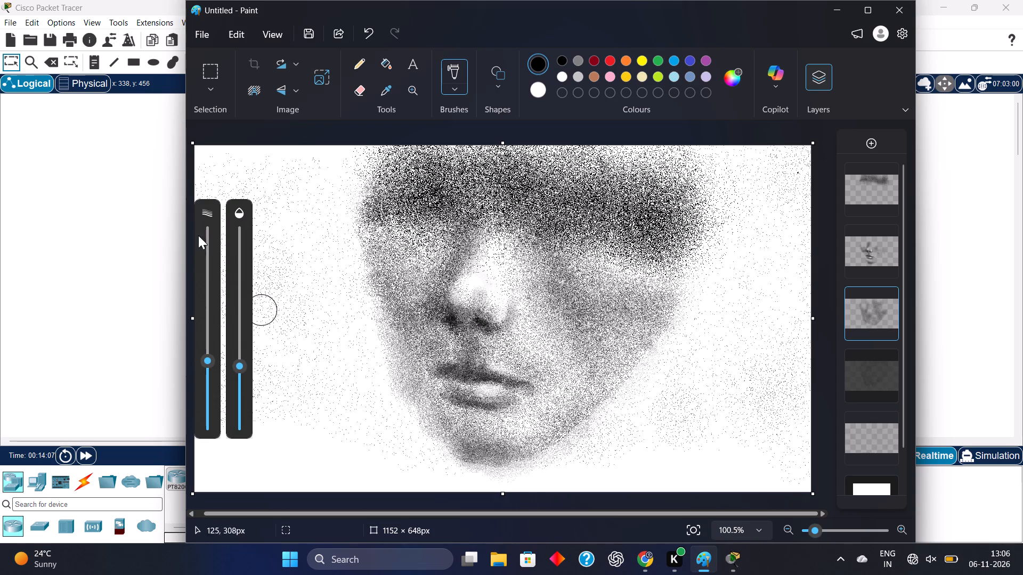
Erase the stray stippling outside the left cheek and jaw contour, raising the eraser's opacity for a cleaner edge.
{"action": "left_click", "coordinate": [366, 80]}
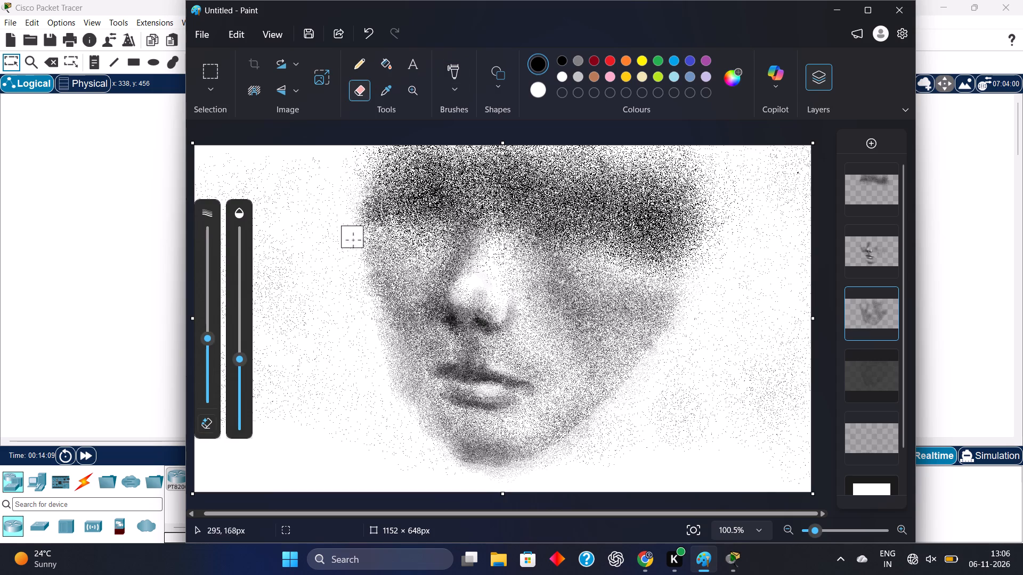
{"action": "left_click_drag", "start_coordinate": [348, 311], "coordinate": [369, 307]}
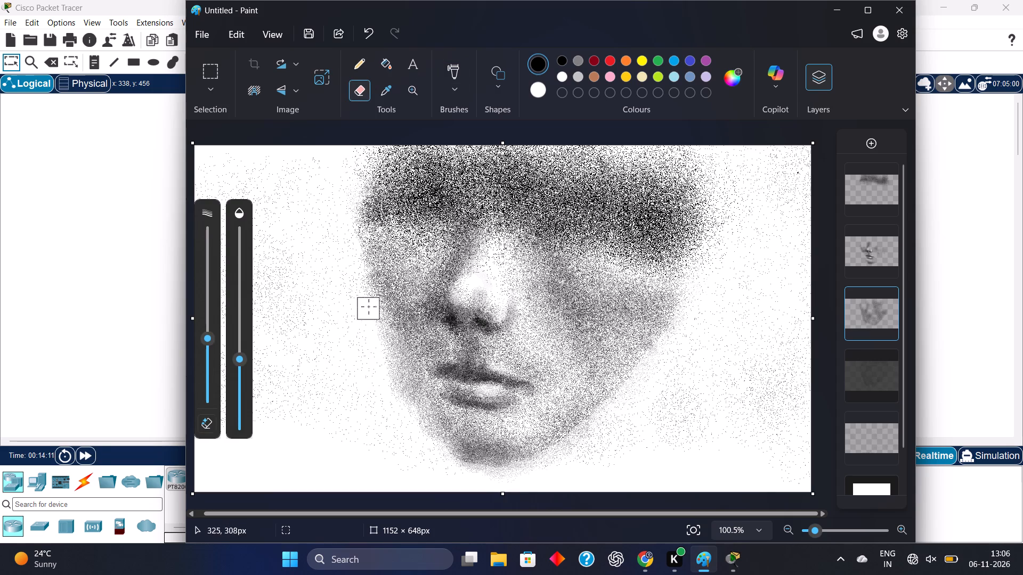
{"action": "left_click_drag", "start_coordinate": [369, 307], "coordinate": [377, 373]}
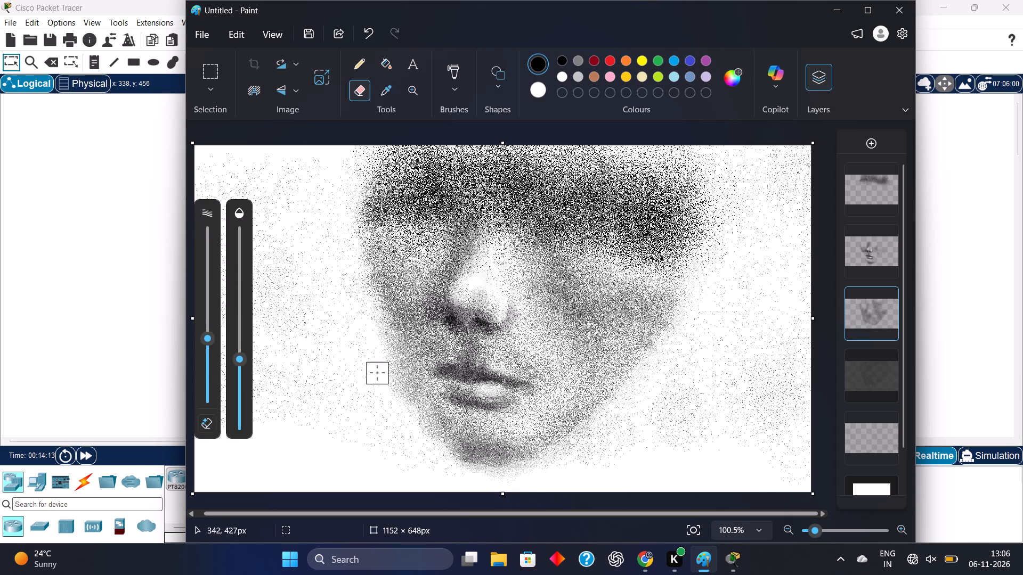
{"action": "left_click_drag", "start_coordinate": [377, 373], "coordinate": [230, 322]}
{"action": "left_click_drag", "start_coordinate": [236, 323], "coordinate": [240, 308]}
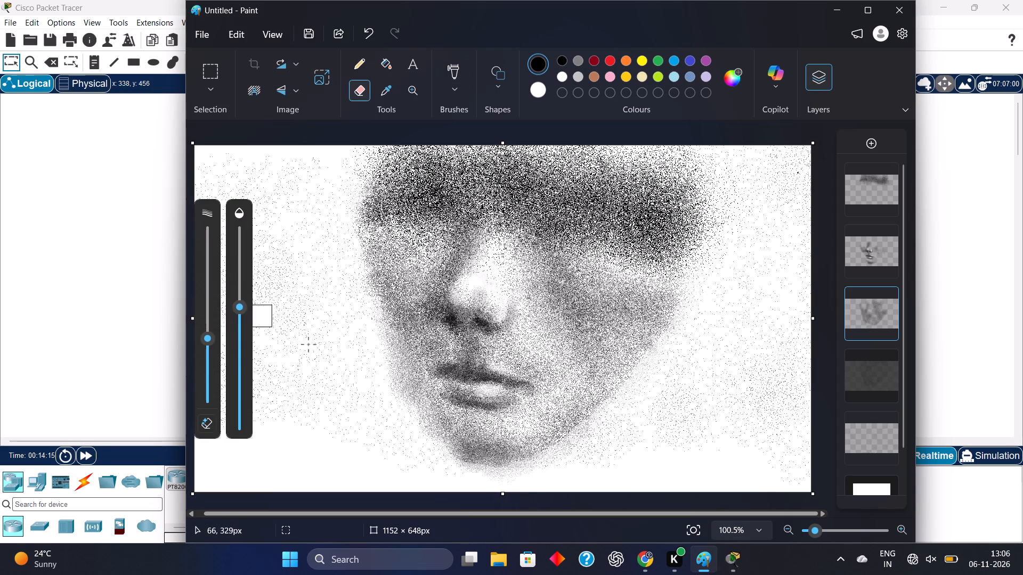
{"action": "left_click_drag", "start_coordinate": [369, 333], "coordinate": [381, 377]}
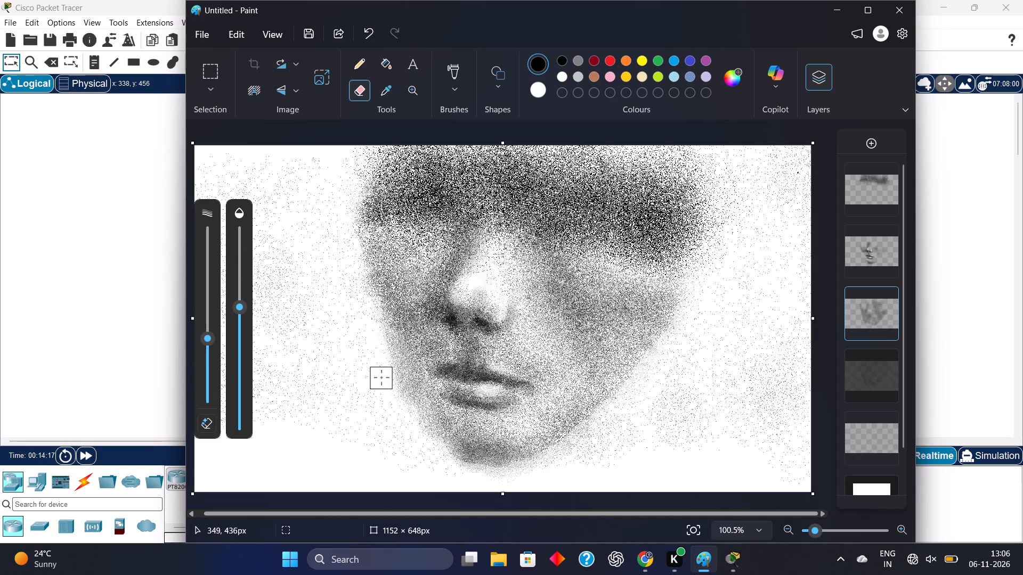
{"action": "left_click_drag", "start_coordinate": [381, 377], "coordinate": [407, 428]}
{"action": "left_click_drag", "start_coordinate": [385, 369], "coordinate": [426, 459]}
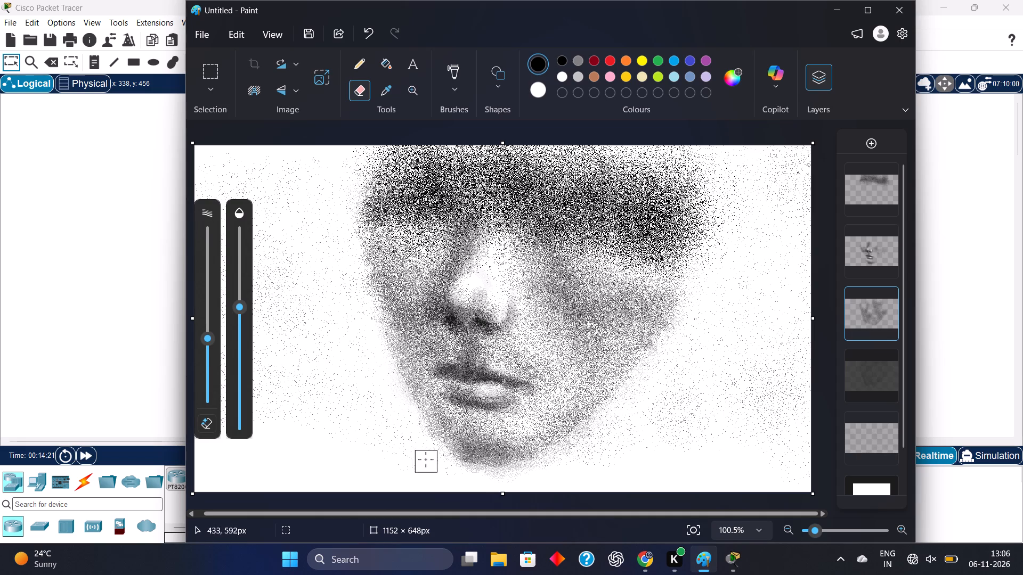
{"action": "left_click_drag", "start_coordinate": [426, 459], "coordinate": [415, 433]}
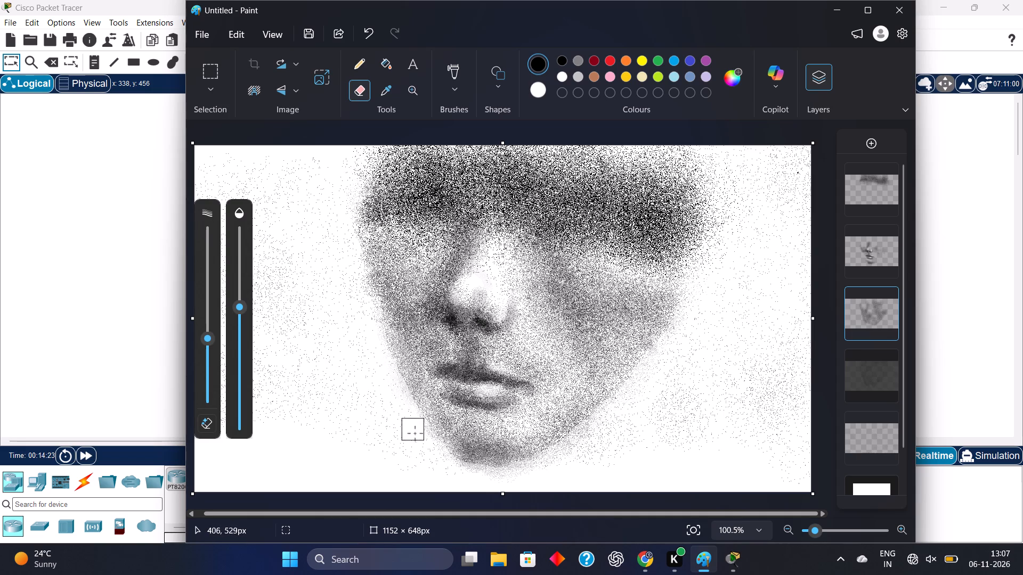
{"action": "left_click_drag", "start_coordinate": [415, 433], "coordinate": [400, 408]}
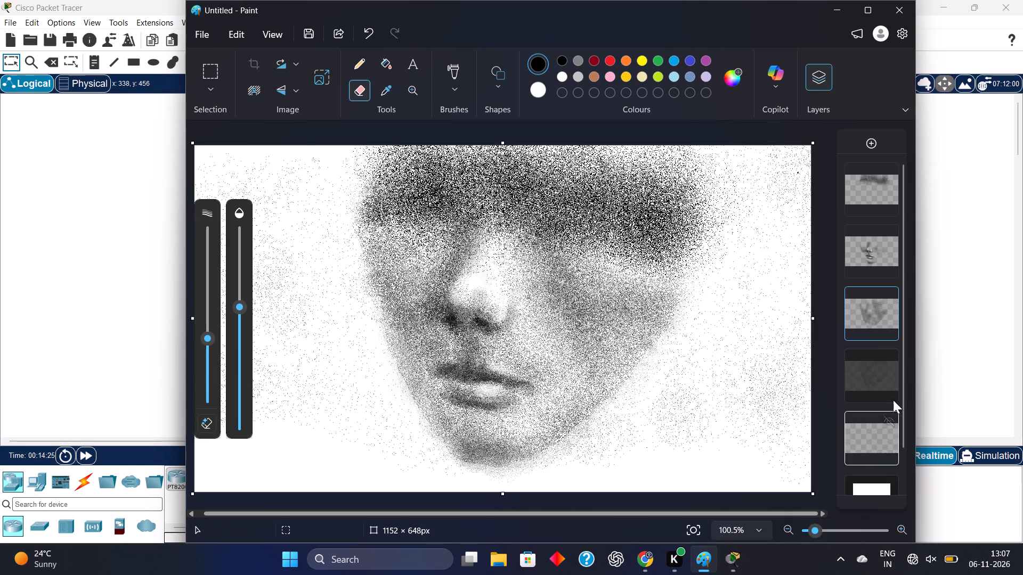
Toggle the fourth layer's visibility repeatedly to compare the face shading with and without it, leaving it hidden.
{"action": "left_click", "coordinate": [873, 381]}
{"action": "left_click", "coordinate": [888, 355]}
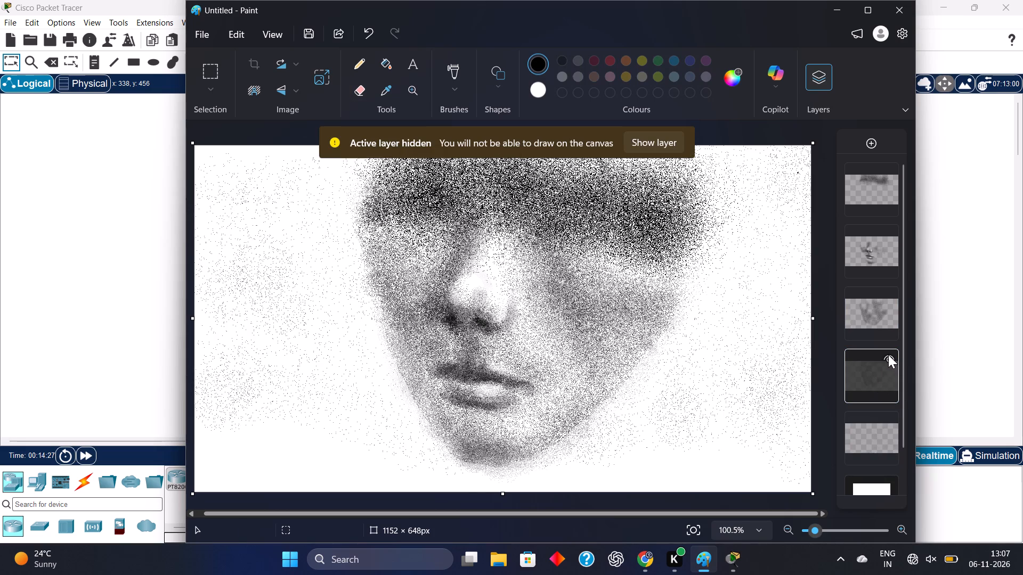
{"action": "left_click", "coordinate": [888, 355]}
{"action": "left_click", "coordinate": [888, 355]}
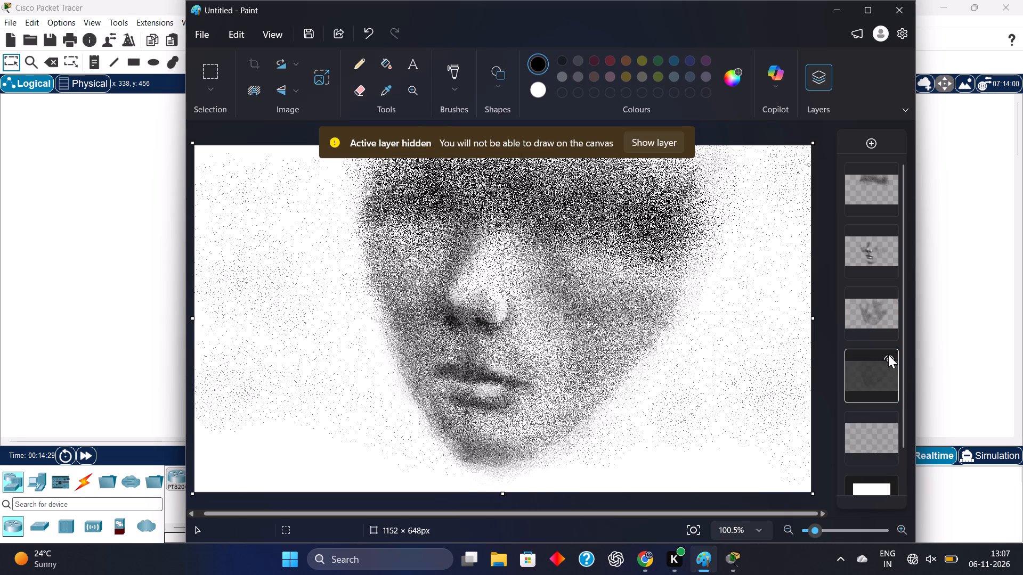
{"action": "left_click", "coordinate": [888, 355]}
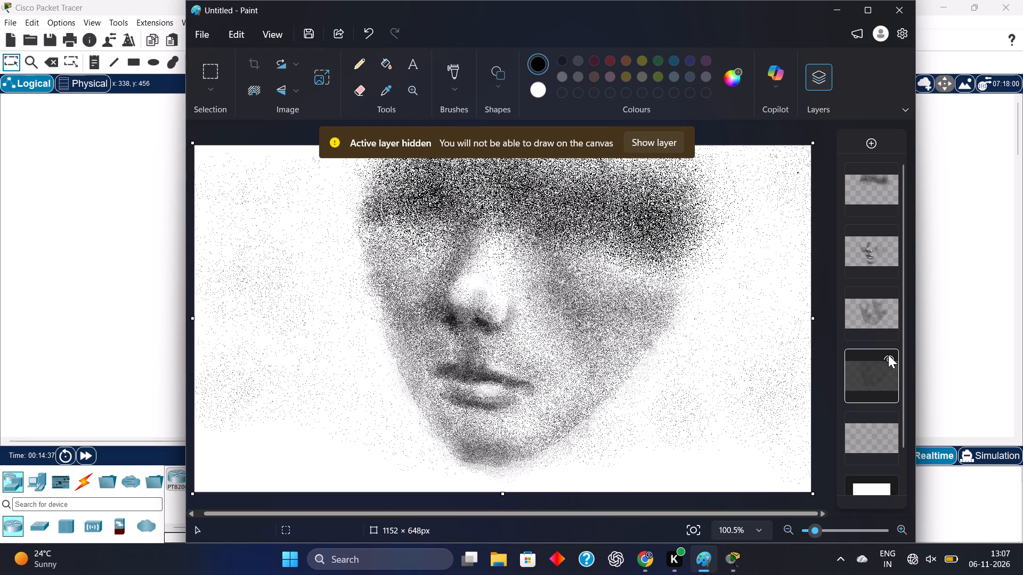
{"action": "left_click", "coordinate": [888, 355]}
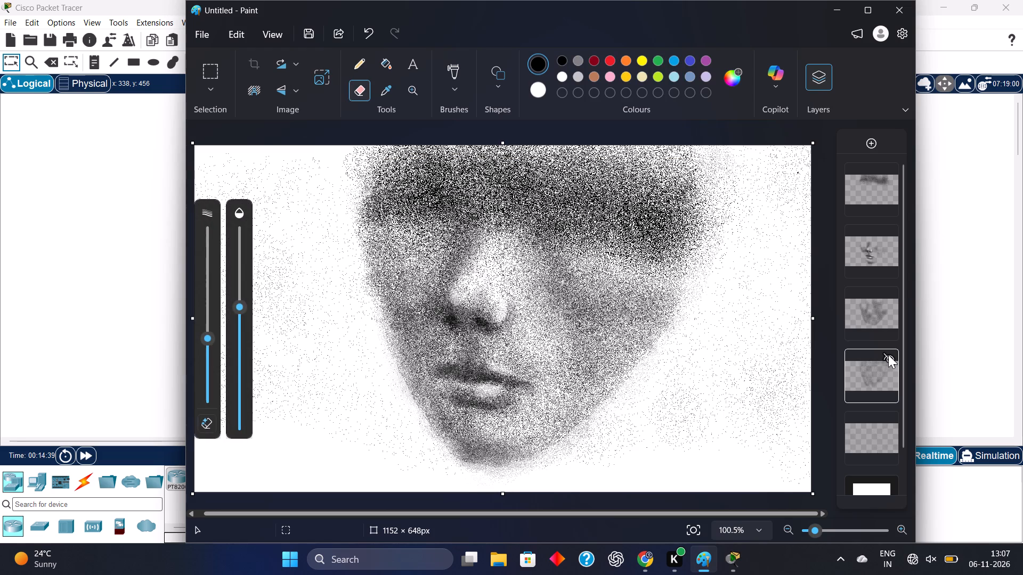
{"action": "left_click", "coordinate": [888, 355]}
{"action": "left_click", "coordinate": [888, 355]}
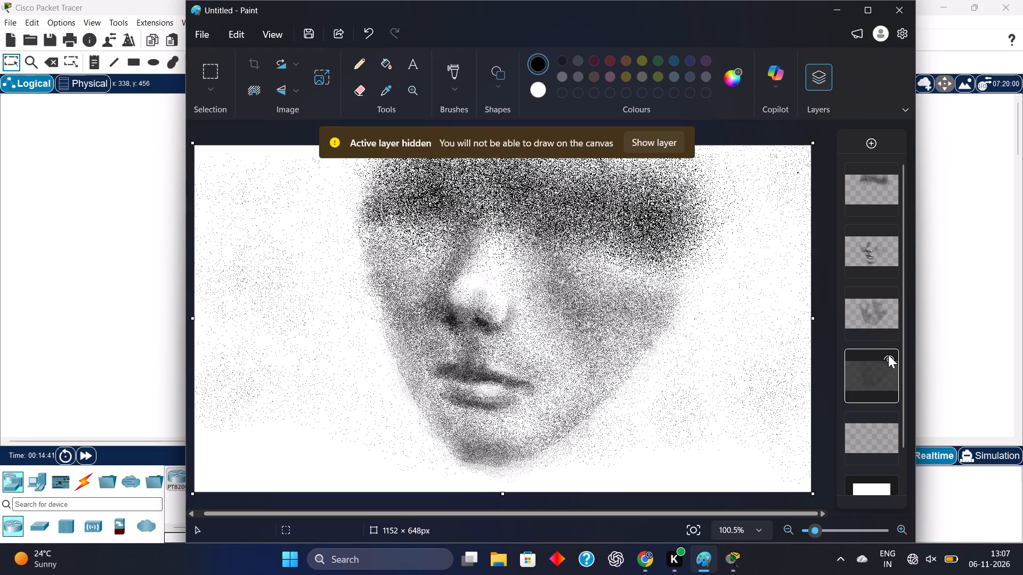
{"action": "left_click", "coordinate": [888, 355]}
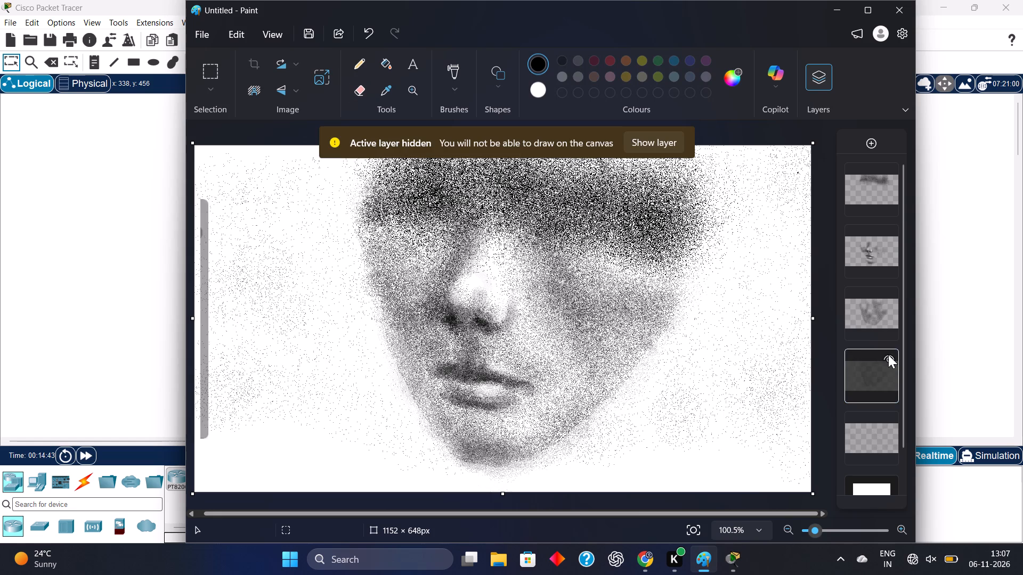
Delete the hidden fourth layer from the top.
{"action": "right_click", "coordinate": [878, 372]}
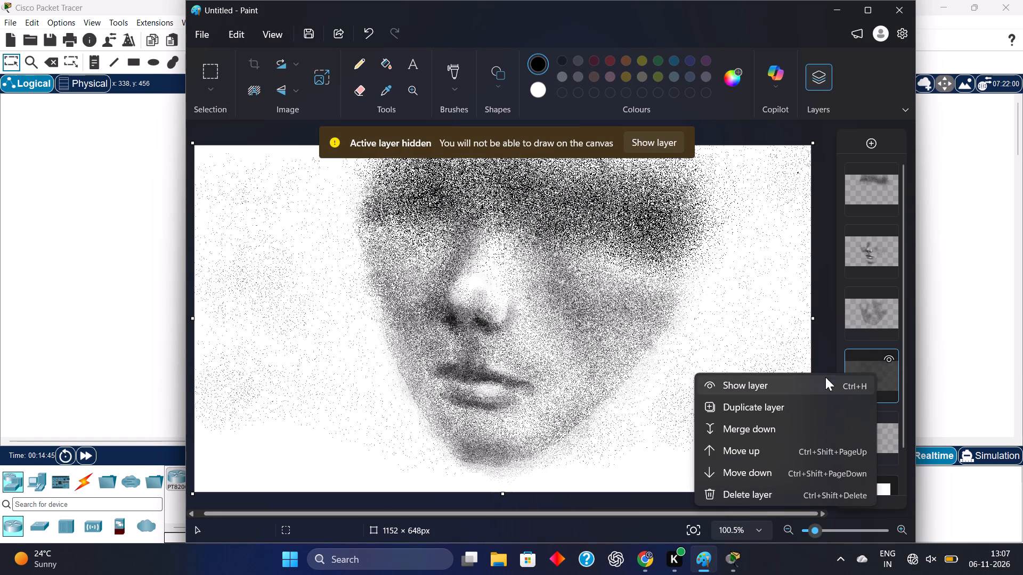
{"action": "left_click", "coordinate": [781, 489]}
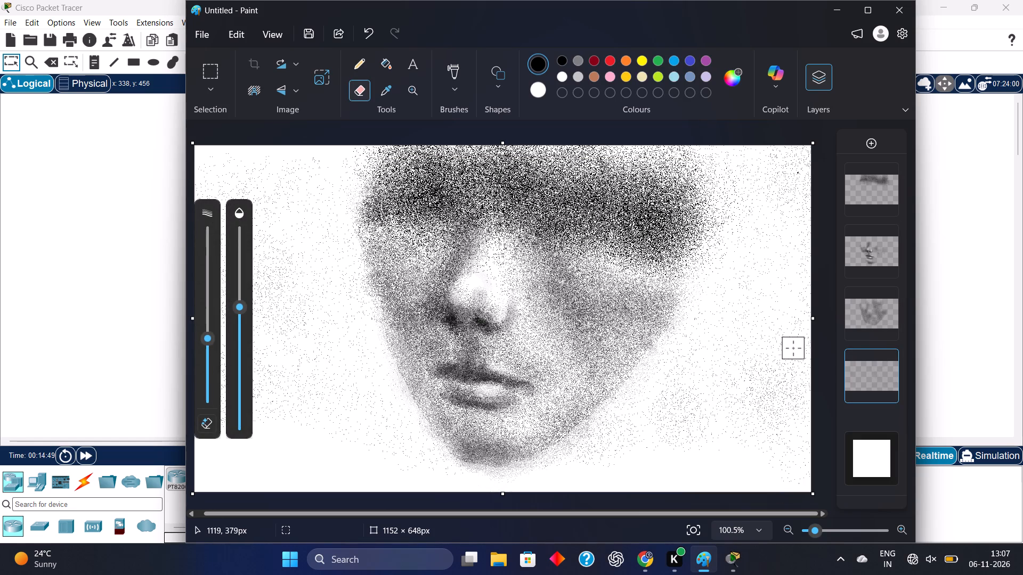
On the top layer, darken the left part of the forehead band with the black stipple brush at full opacity.
{"action": "scroll", "coordinate": [847, 365], "scroll_direction": "up", "scroll_amount": 1}
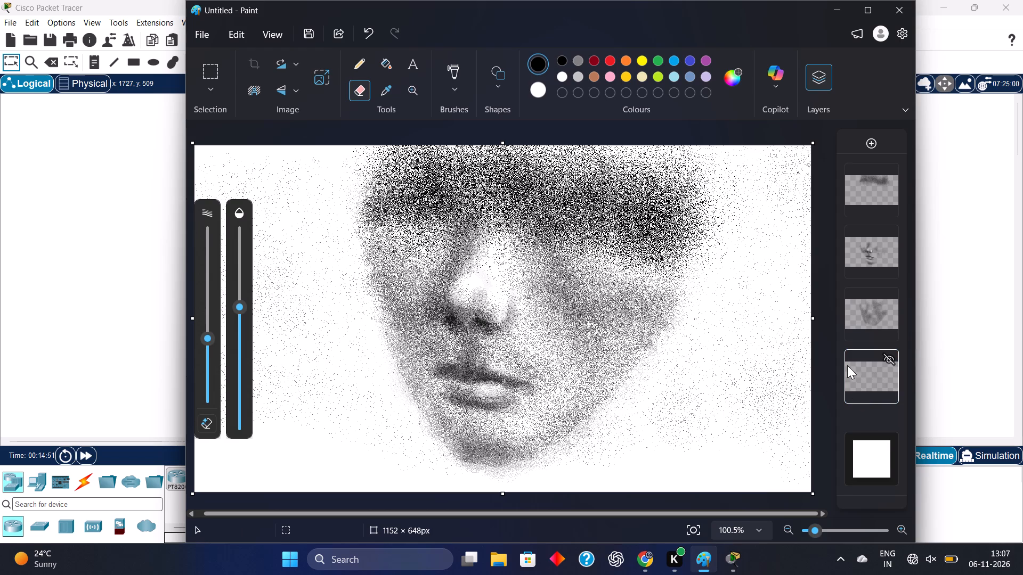
{"action": "scroll", "coordinate": [847, 365], "scroll_direction": "up", "scroll_amount": 1}
{"action": "left_click", "coordinate": [864, 191]}
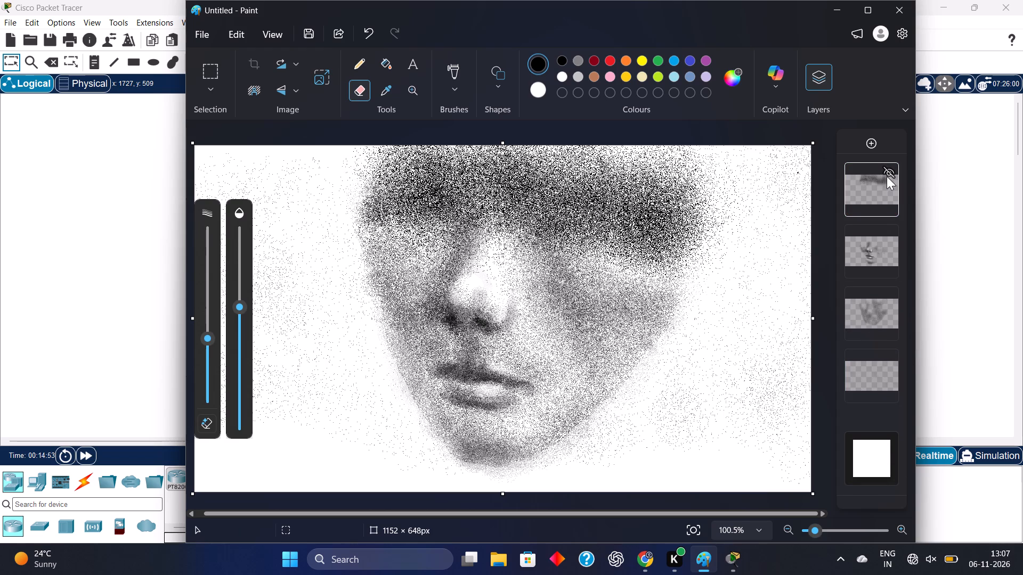
{"action": "left_click_drag", "start_coordinate": [873, 191], "coordinate": [605, 231]}
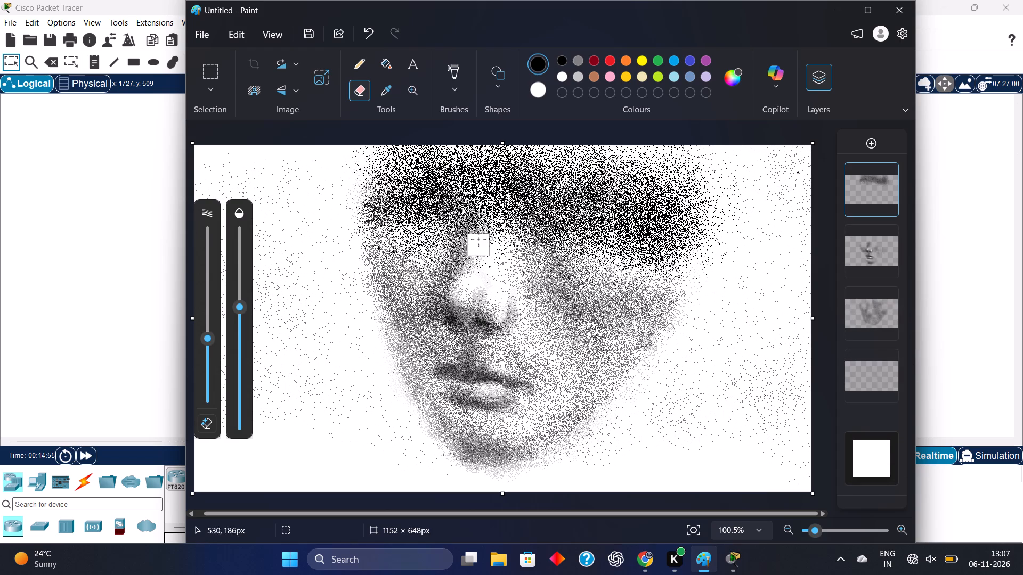
{"action": "left_click", "coordinate": [453, 67]}
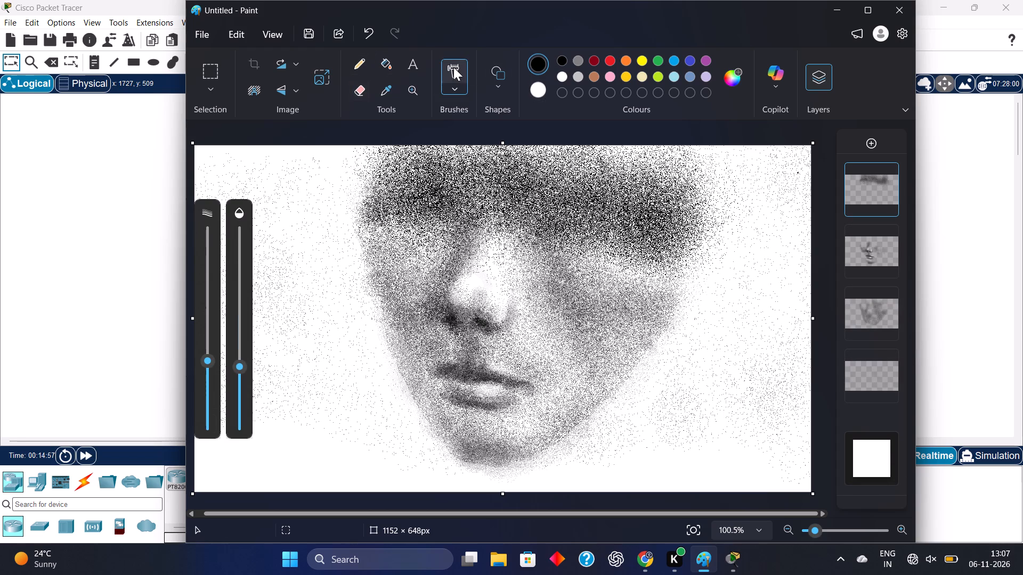
{"action": "left_click_drag", "start_coordinate": [238, 343], "coordinate": [233, 189]}
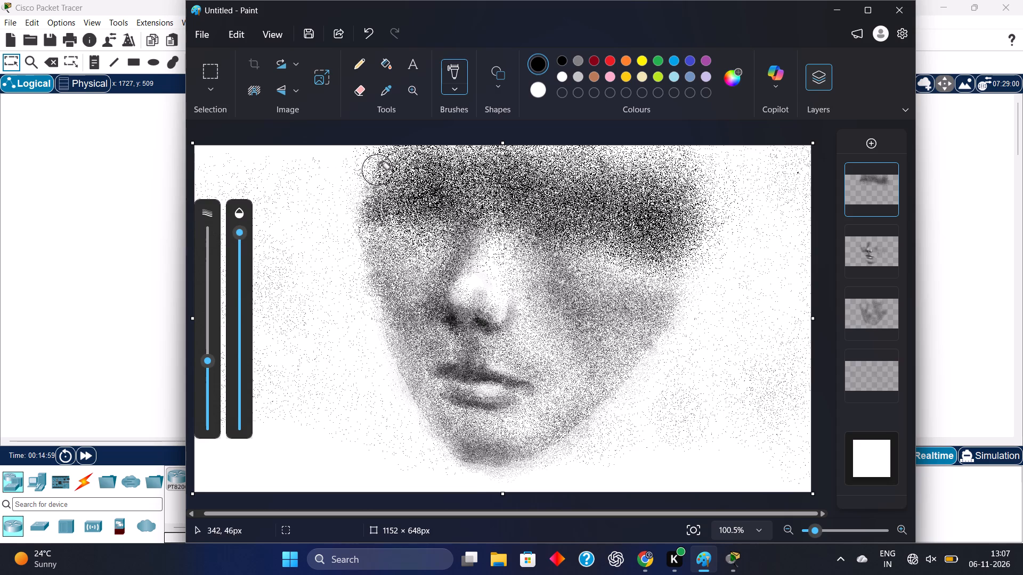
{"action": "left_click_drag", "start_coordinate": [378, 170], "coordinate": [383, 157]}
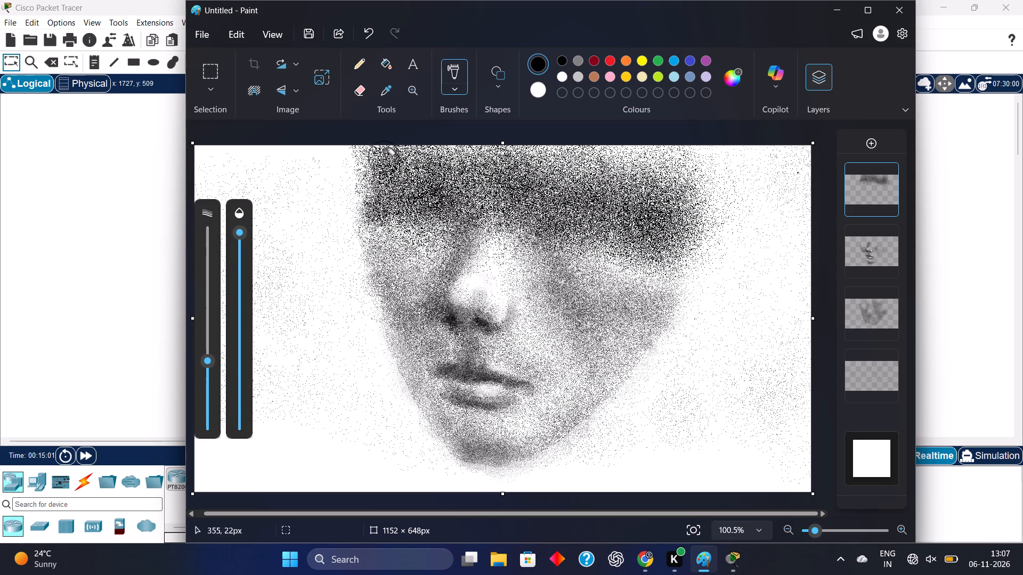
{"action": "left_click_drag", "start_coordinate": [383, 157], "coordinate": [549, 211]}
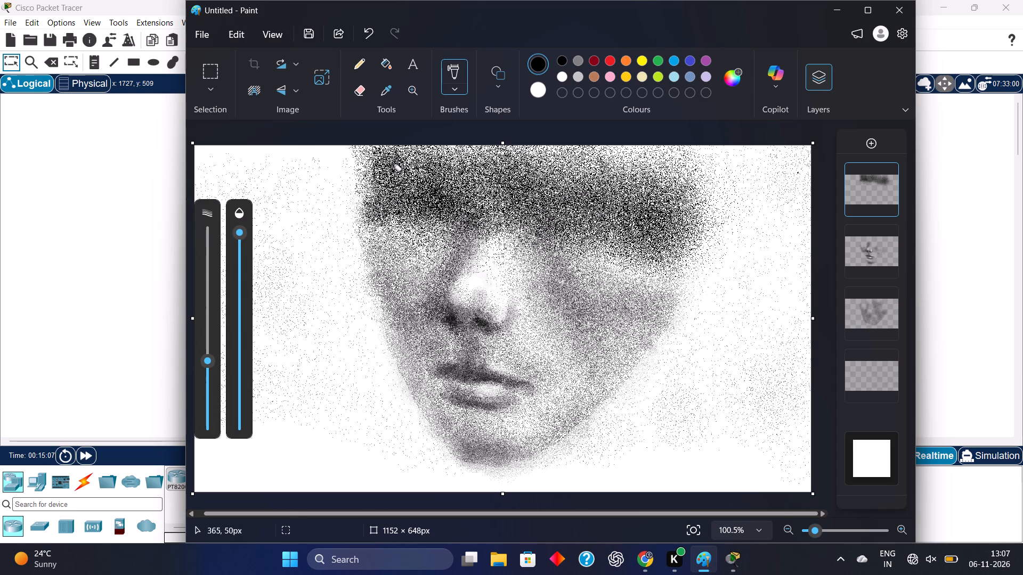
{"action": "left_click_drag", "start_coordinate": [389, 172], "coordinate": [396, 170]}
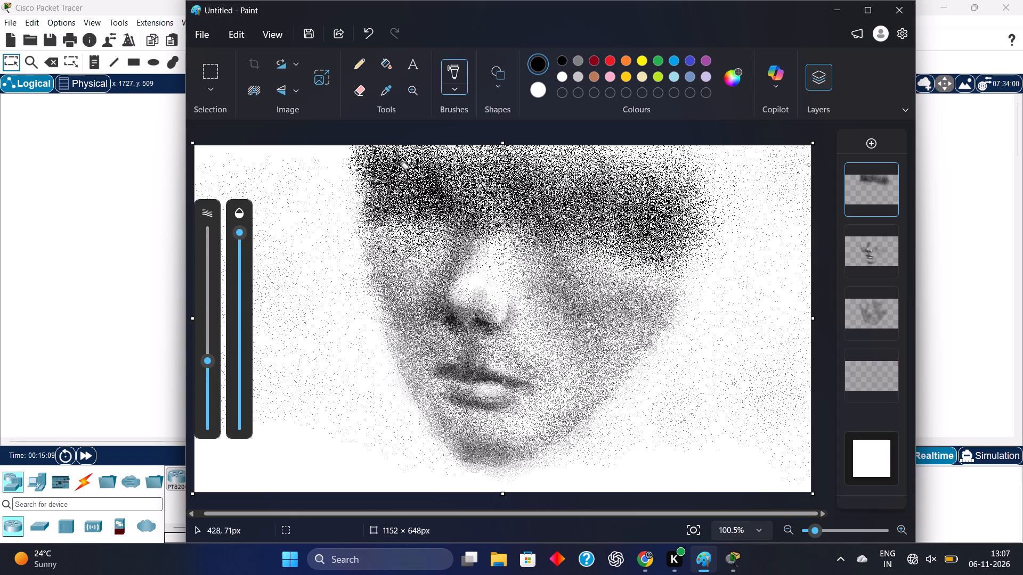
{"action": "left_click_drag", "start_coordinate": [396, 170], "coordinate": [413, 180]}
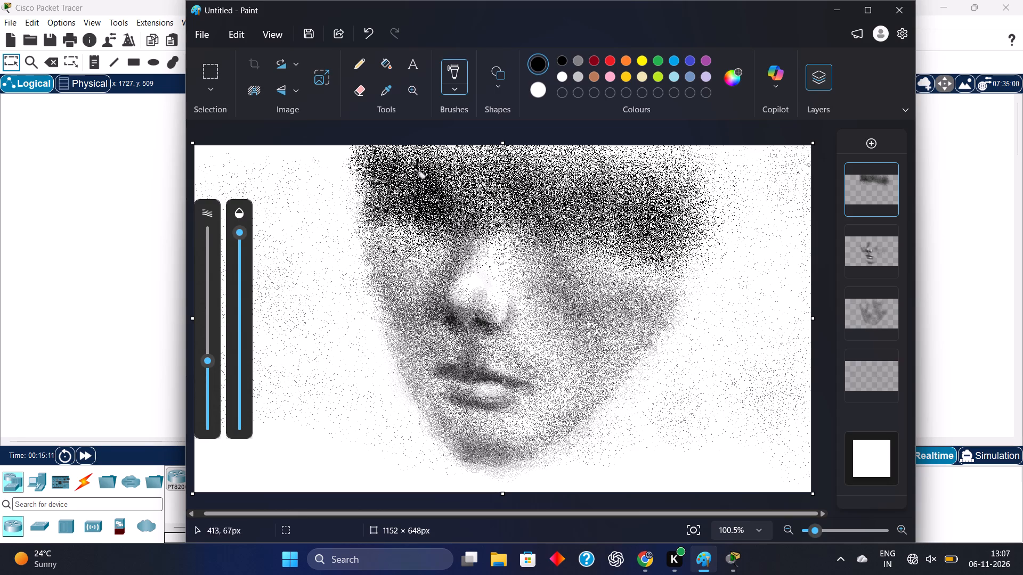
{"action": "left_click_drag", "start_coordinate": [413, 180], "coordinate": [640, 241]}
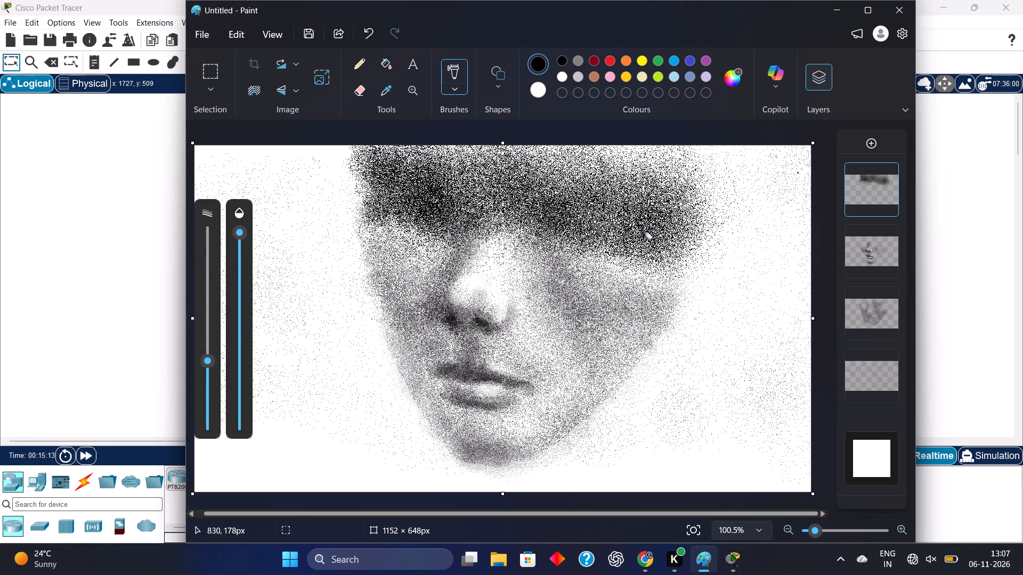
Stipple black over the right half of the dark forehead band, filling it from the brow up to its upper right edge.
{"action": "left_click_drag", "start_coordinate": [640, 241], "coordinate": [642, 241]}
{"action": "left_click", "coordinate": [541, 226]}
{"action": "left_click_drag", "start_coordinate": [541, 226], "coordinate": [576, 186]}
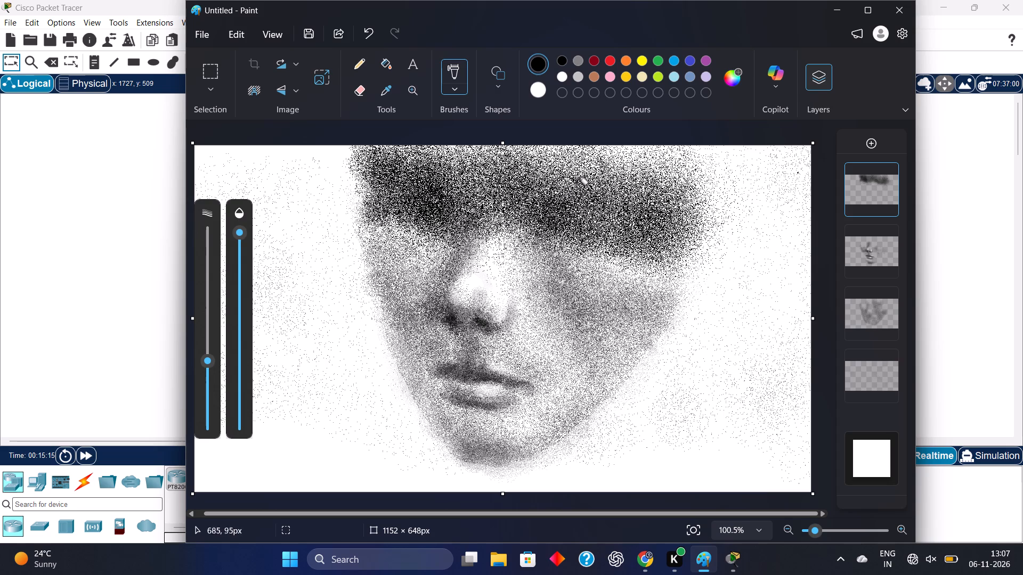
{"action": "left_click_drag", "start_coordinate": [576, 186], "coordinate": [570, 218]}
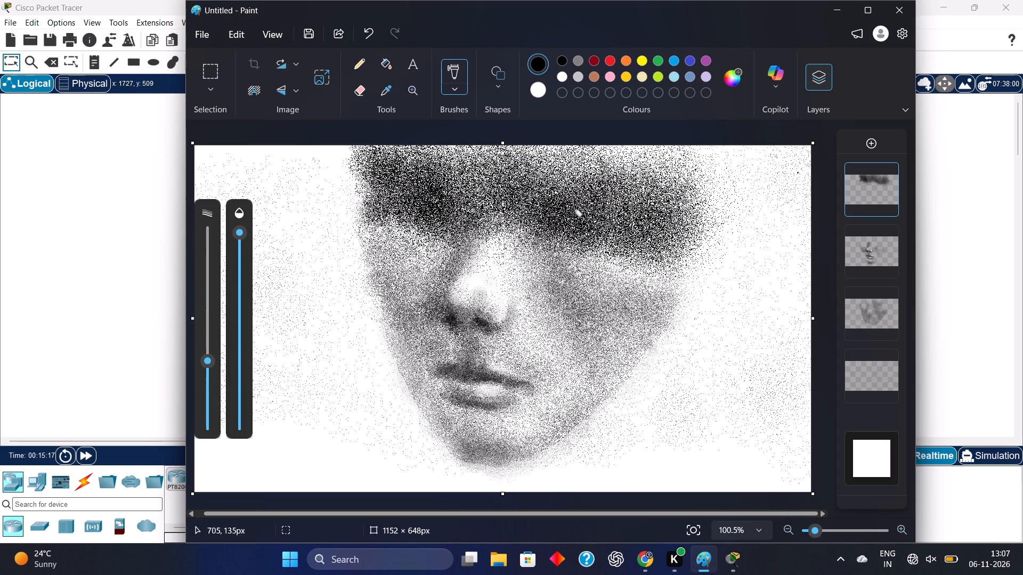
{"action": "left_click_drag", "start_coordinate": [570, 218], "coordinate": [664, 172]}
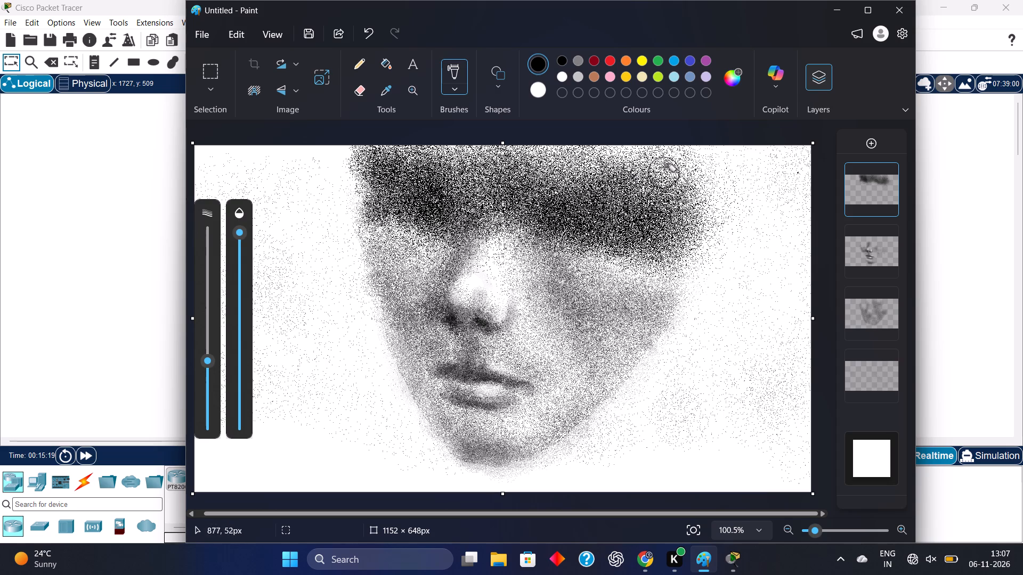
{"action": "left_click_drag", "start_coordinate": [664, 172], "coordinate": [527, 221]}
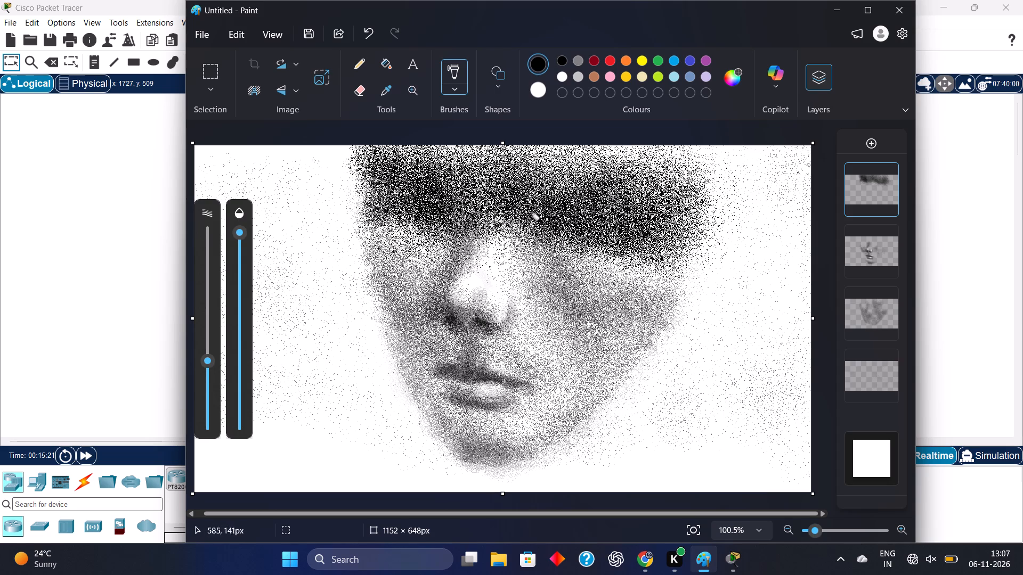
Darken the band's lower edge from above the nose bridge across to the left temple, widening it slightly past the left side.
{"action": "left_click_drag", "start_coordinate": [527, 221], "coordinate": [481, 217]}
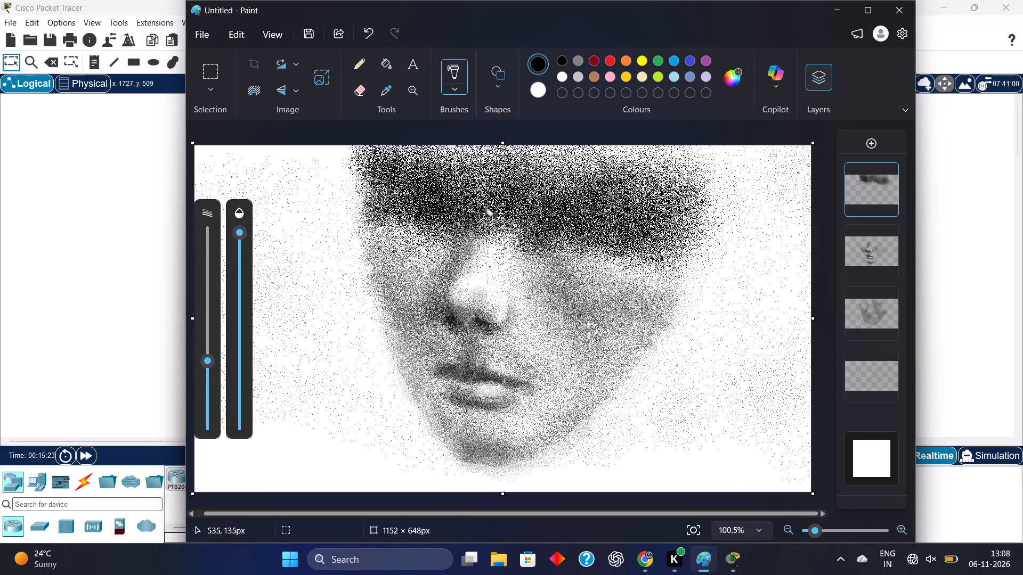
{"action": "left_click_drag", "start_coordinate": [481, 217], "coordinate": [512, 231]}
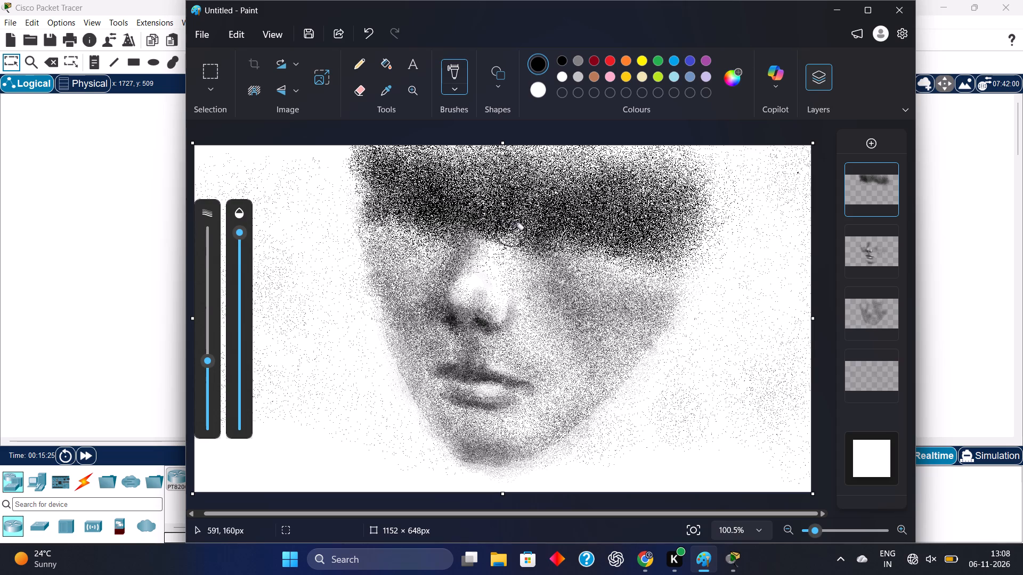
{"action": "left_click_drag", "start_coordinate": [512, 231], "coordinate": [401, 217]}
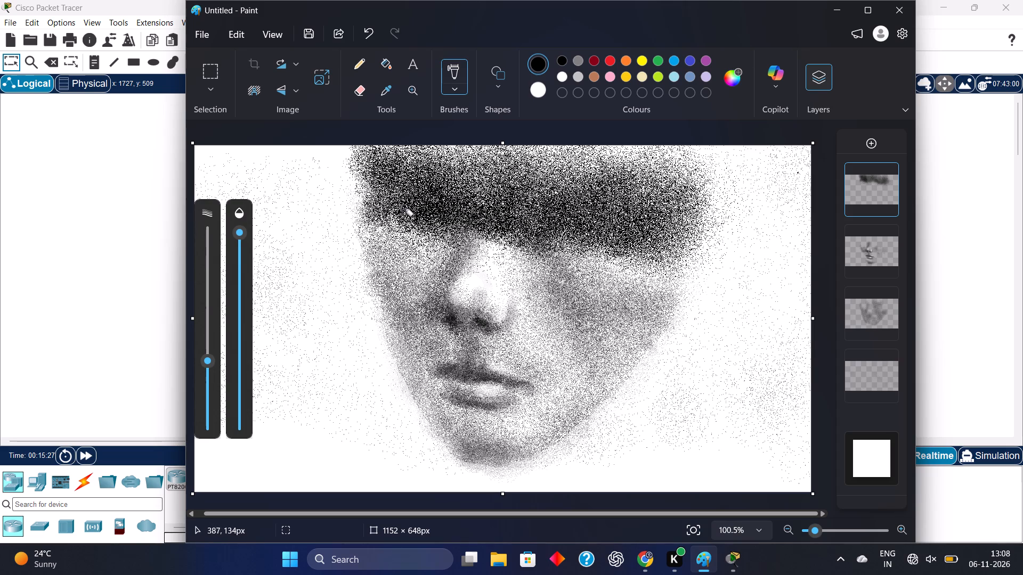
{"action": "left_click_drag", "start_coordinate": [401, 217], "coordinate": [374, 207]}
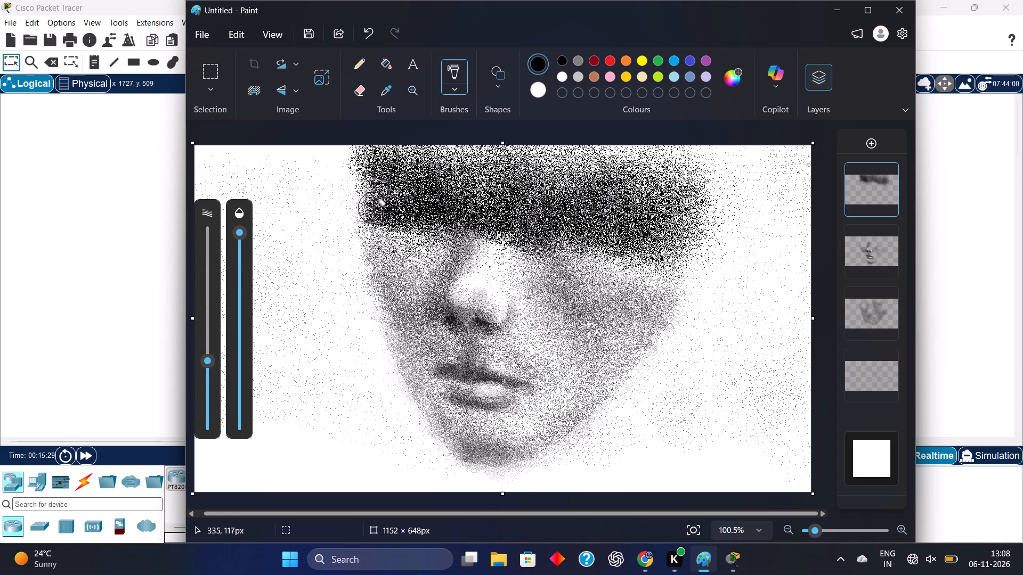
{"action": "left_click_drag", "start_coordinate": [374, 207], "coordinate": [353, 176]}
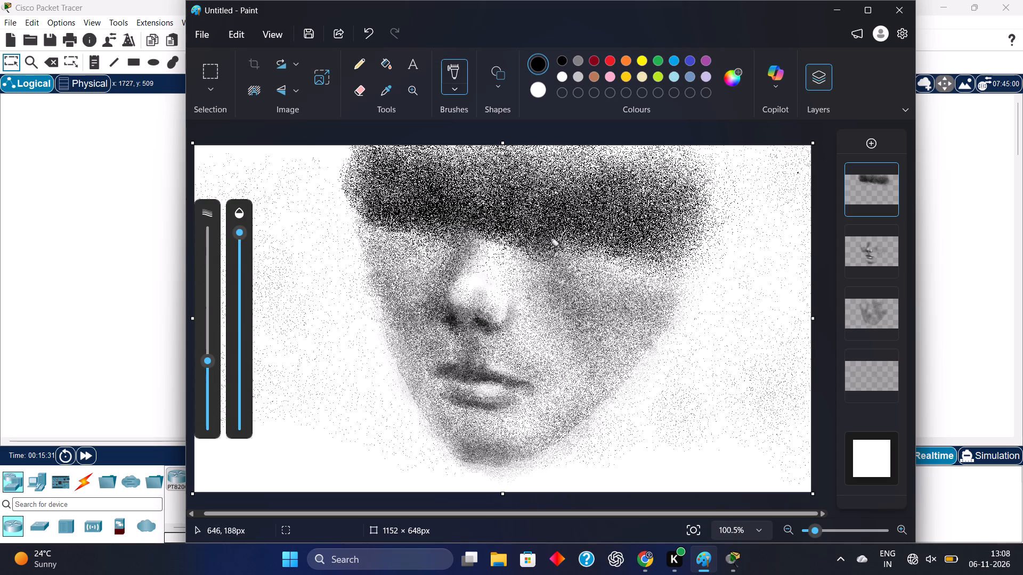
Stipple along the band's lower right edge and extend its right end outward in brim-like strokes toward the canvas edge.
{"action": "left_click_drag", "start_coordinate": [587, 250], "coordinate": [652, 252]}
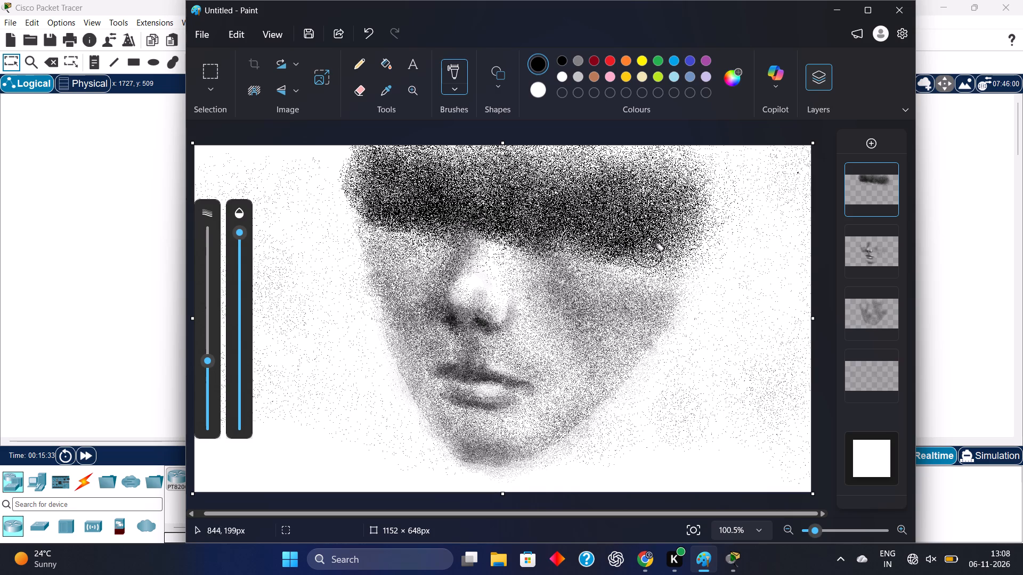
{"action": "left_click_drag", "start_coordinate": [652, 252], "coordinate": [713, 248]}
{"action": "left_click_drag", "start_coordinate": [663, 235], "coordinate": [702, 206]}
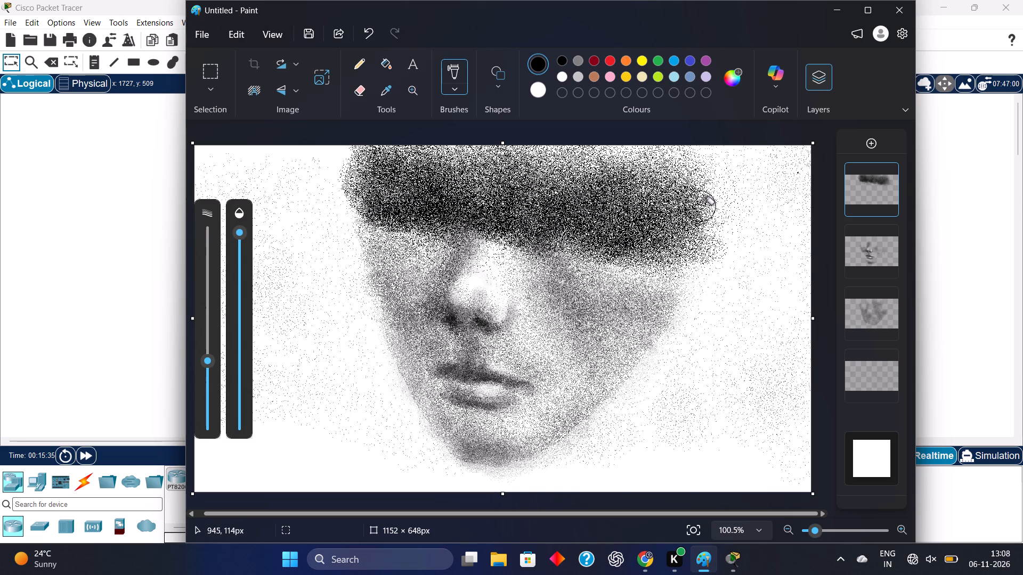
{"action": "left_click_drag", "start_coordinate": [702, 206], "coordinate": [798, 185]}
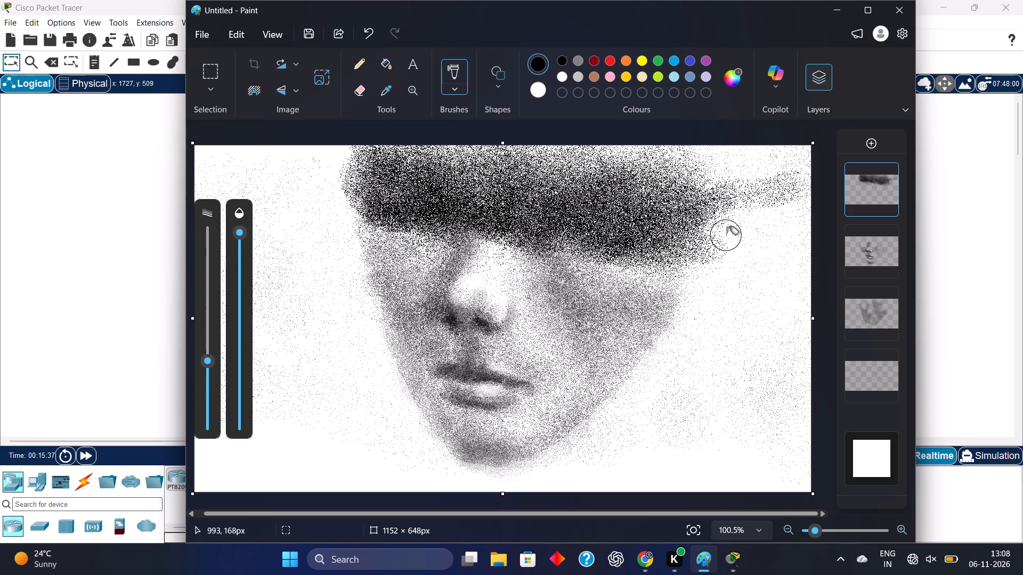
{"action": "left_click_drag", "start_coordinate": [726, 235], "coordinate": [735, 208]}
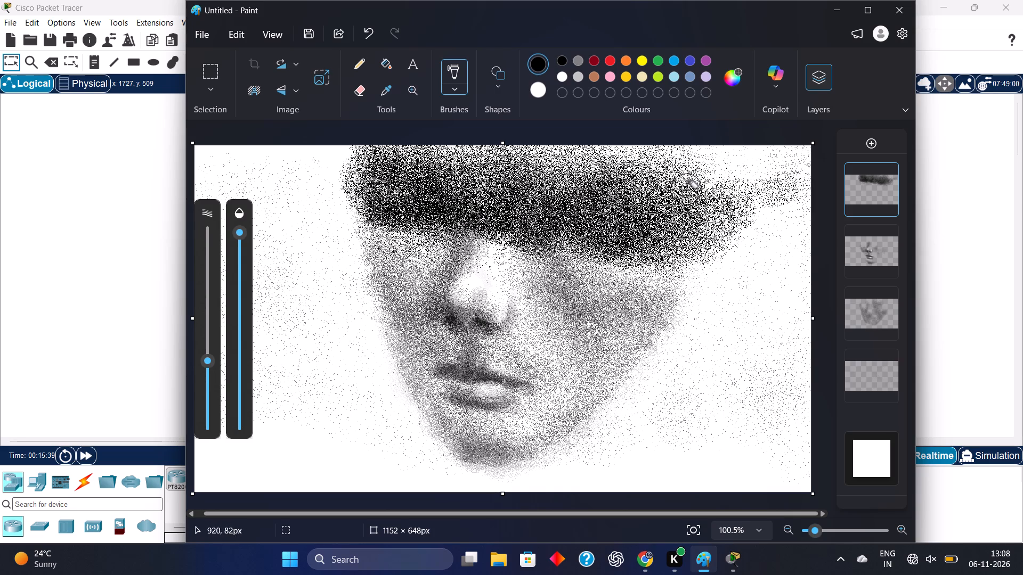
{"action": "left_click_drag", "start_coordinate": [686, 190], "coordinate": [722, 169]}
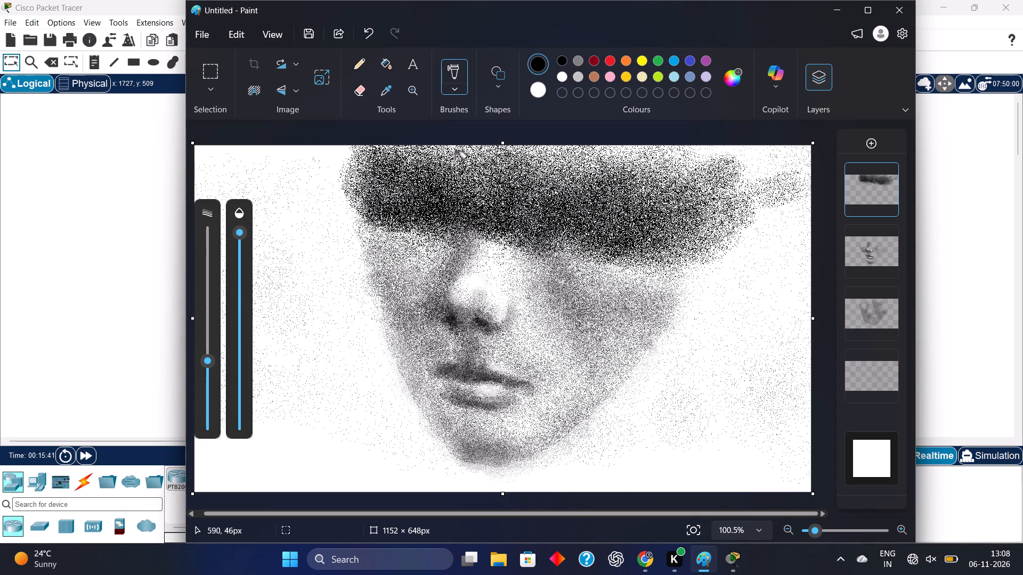
Extend the band's left end outward and upward past the temple with black stippling, filling the gap next to the forehead.
{"action": "left_click_drag", "start_coordinate": [363, 192], "coordinate": [308, 161]}
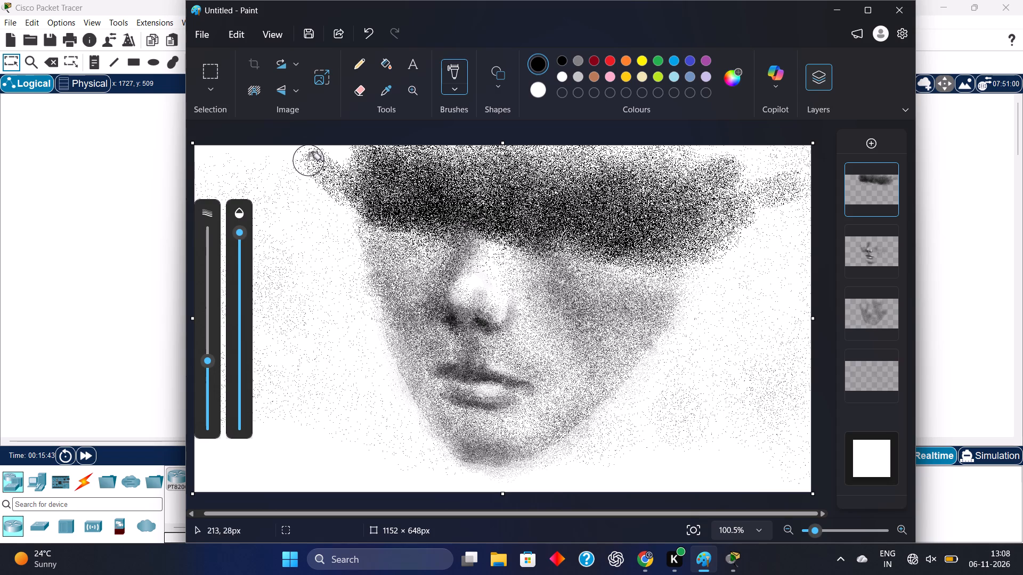
{"action": "left_click_drag", "start_coordinate": [360, 208], "coordinate": [352, 202]}
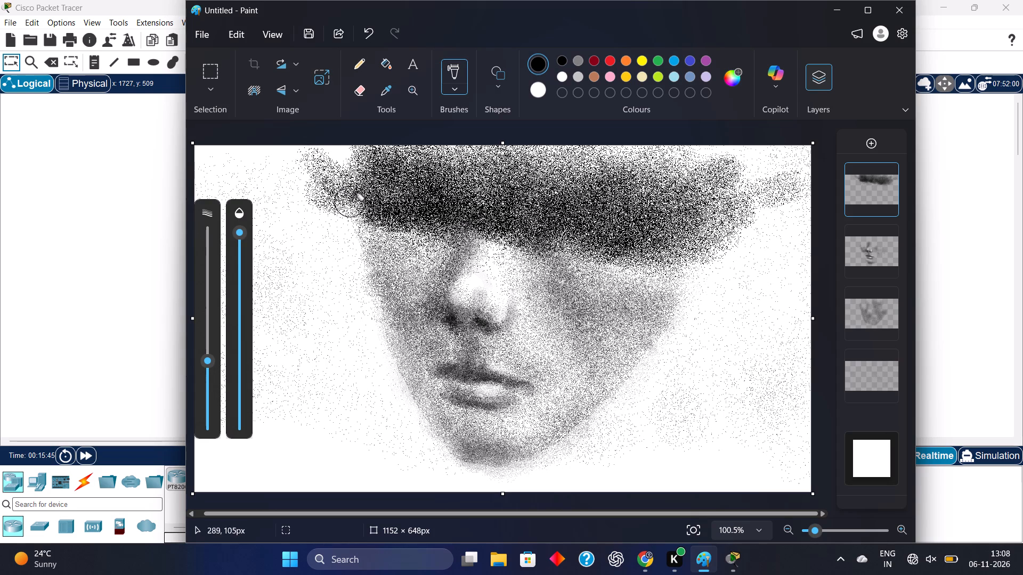
{"action": "left_click_drag", "start_coordinate": [352, 202], "coordinate": [275, 178]}
{"action": "left_click_drag", "start_coordinate": [351, 198], "coordinate": [343, 178]}
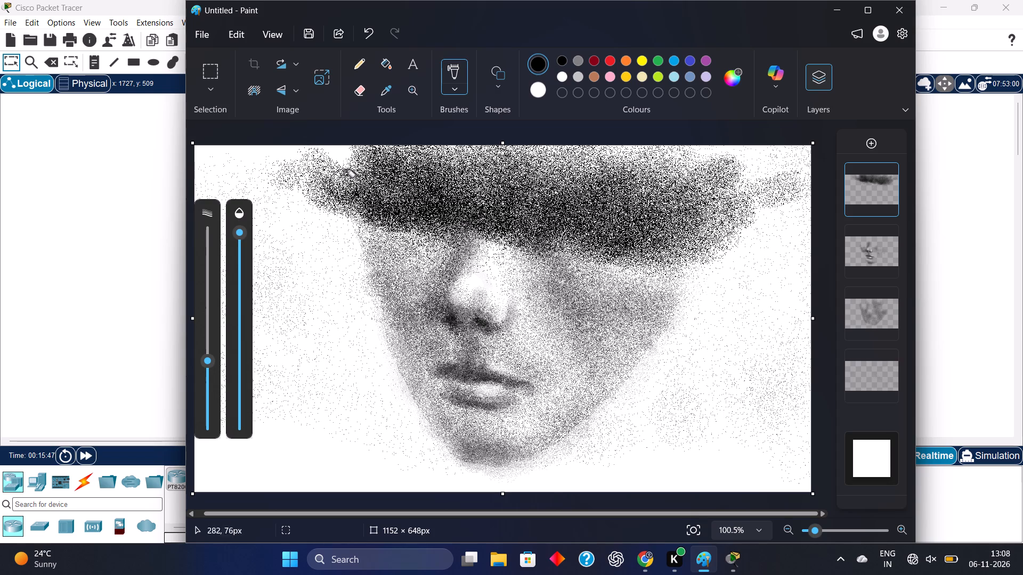
{"action": "left_click_drag", "start_coordinate": [343, 178], "coordinate": [376, 195]}
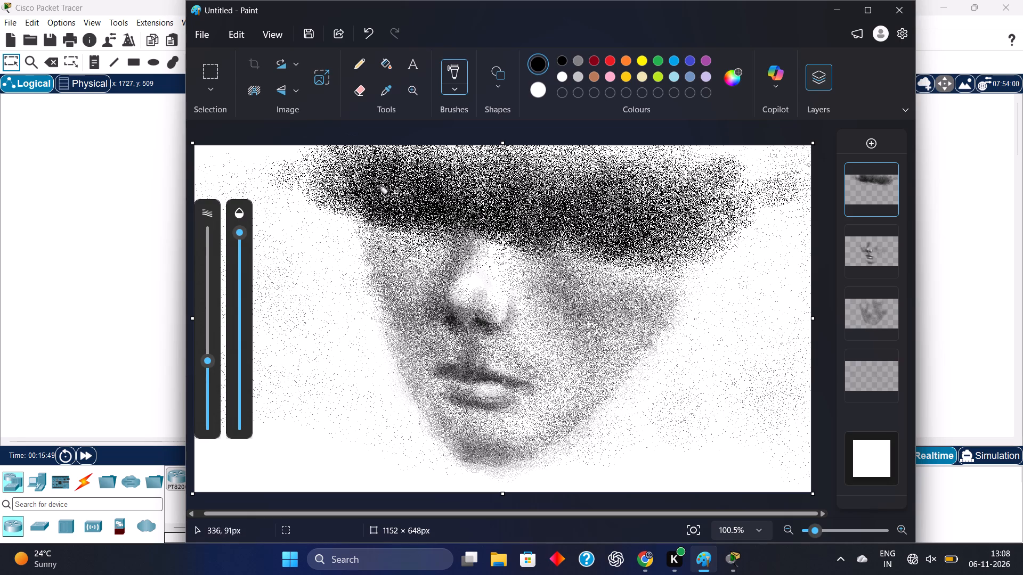
Darken the upper part of the forehead band with black stippling, working from above the left temple across to the right side.
{"action": "left_click_drag", "start_coordinate": [376, 195], "coordinate": [423, 176]}
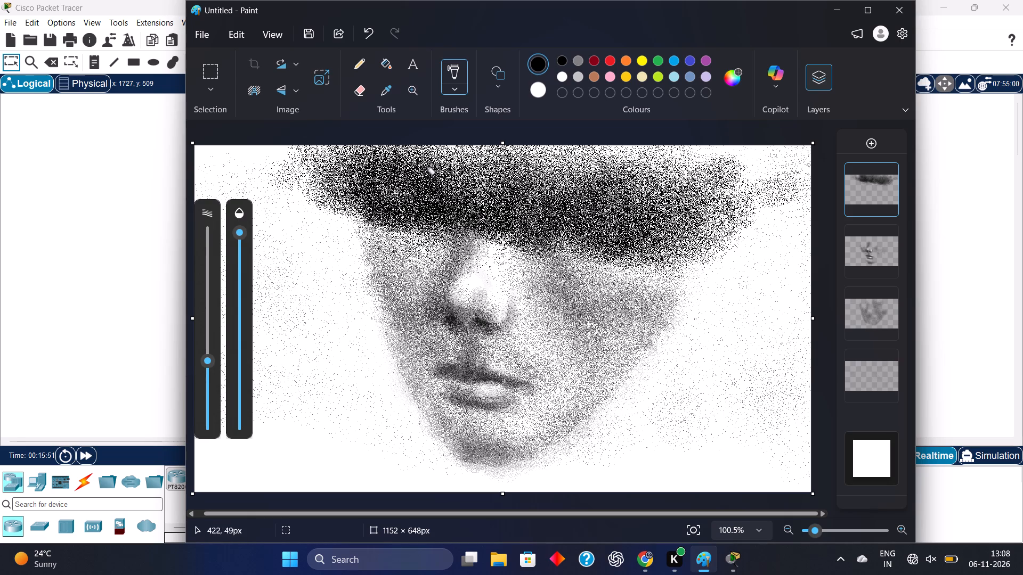
{"action": "left_click_drag", "start_coordinate": [423, 176], "coordinate": [445, 162]}
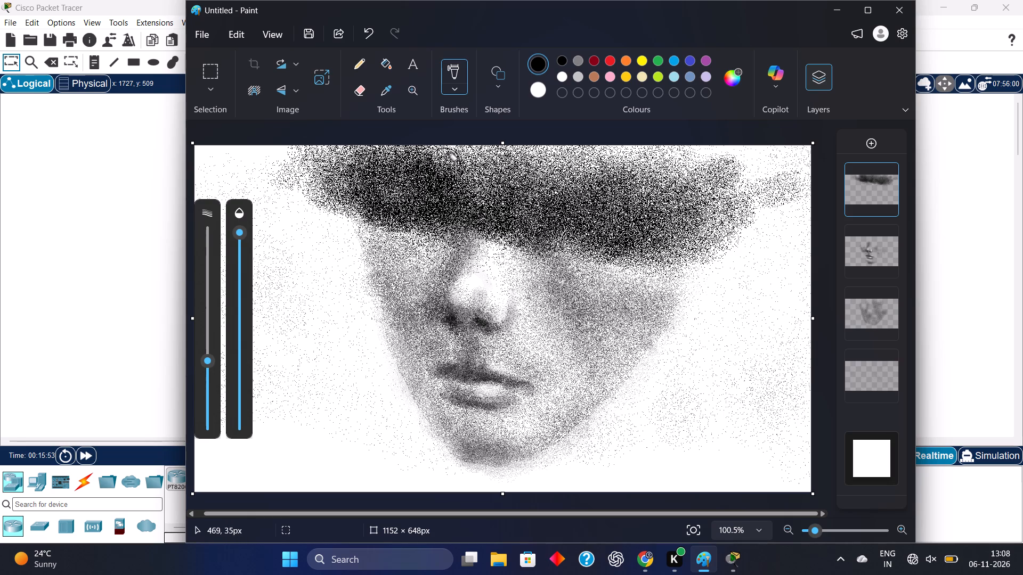
{"action": "left_click_drag", "start_coordinate": [445, 162], "coordinate": [476, 186]}
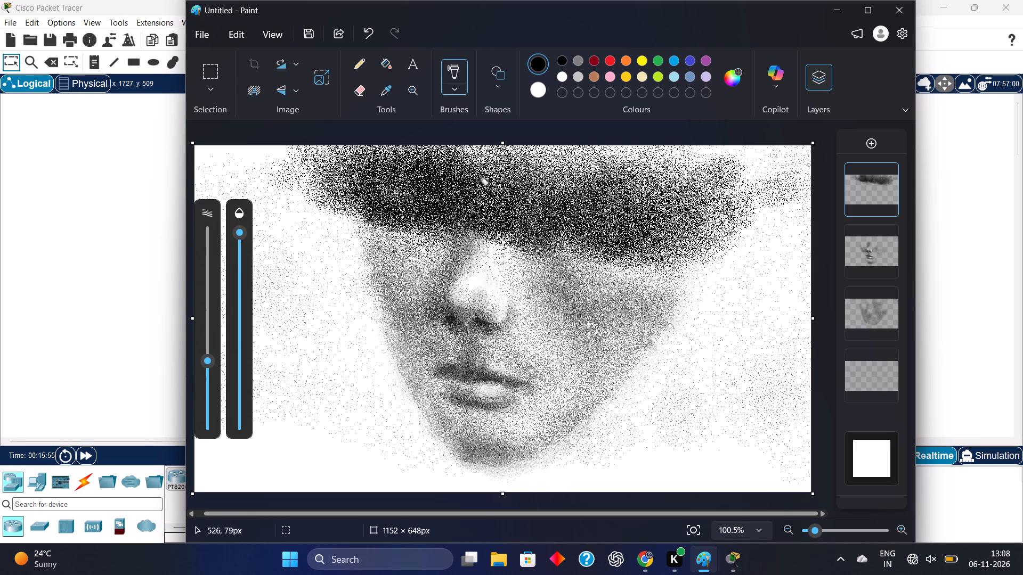
{"action": "left_click_drag", "start_coordinate": [476, 186], "coordinate": [538, 171]}
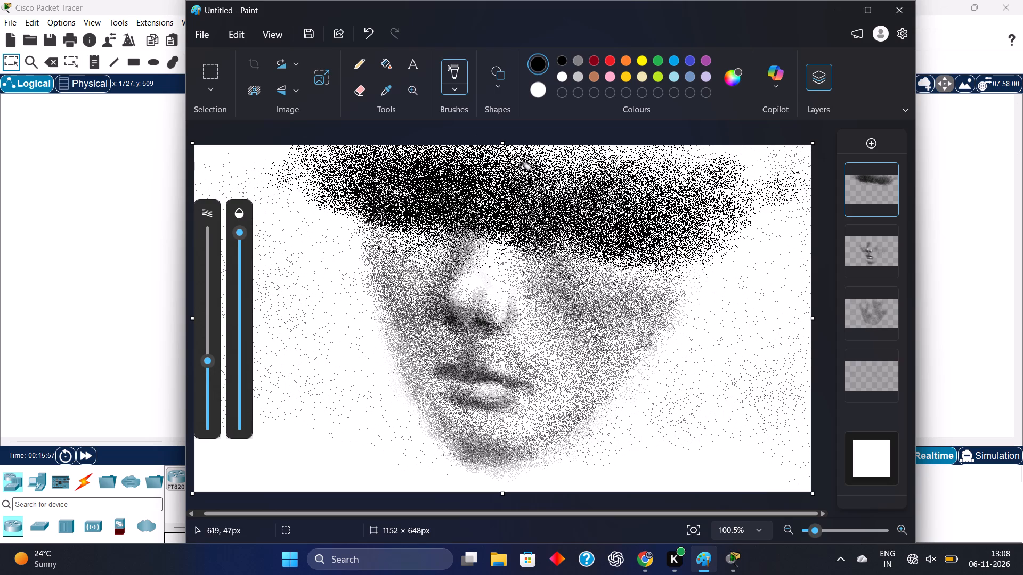
{"action": "left_click_drag", "start_coordinate": [514, 170], "coordinate": [553, 154]}
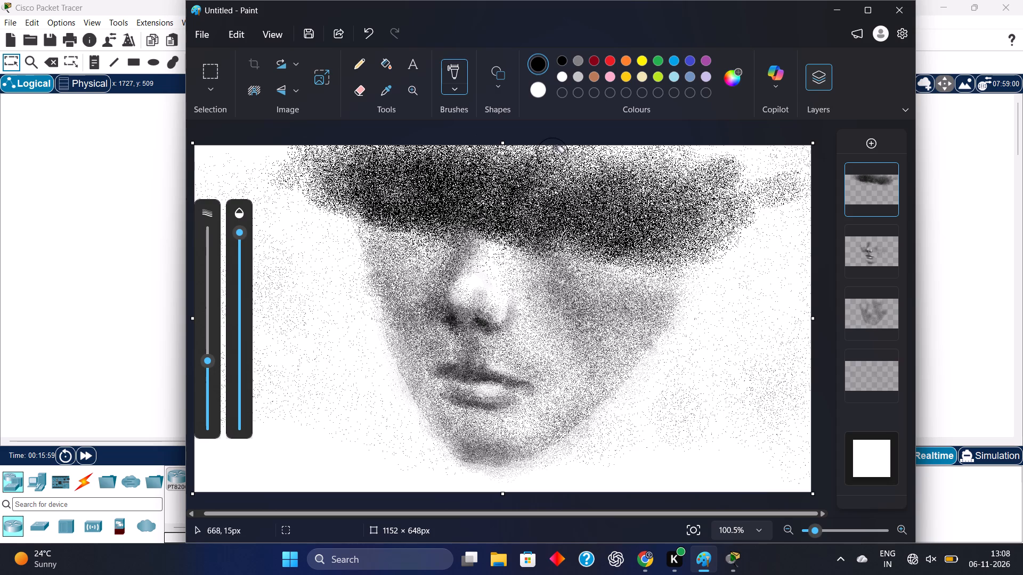
{"action": "left_click_drag", "start_coordinate": [553, 154], "coordinate": [600, 175]}
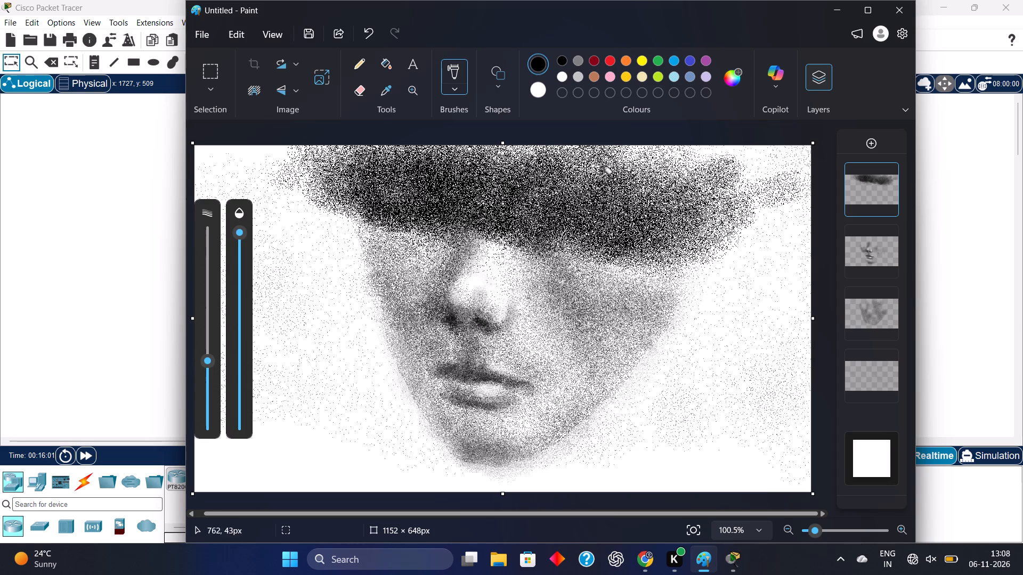
{"action": "left_click_drag", "start_coordinate": [600, 175], "coordinate": [640, 187]}
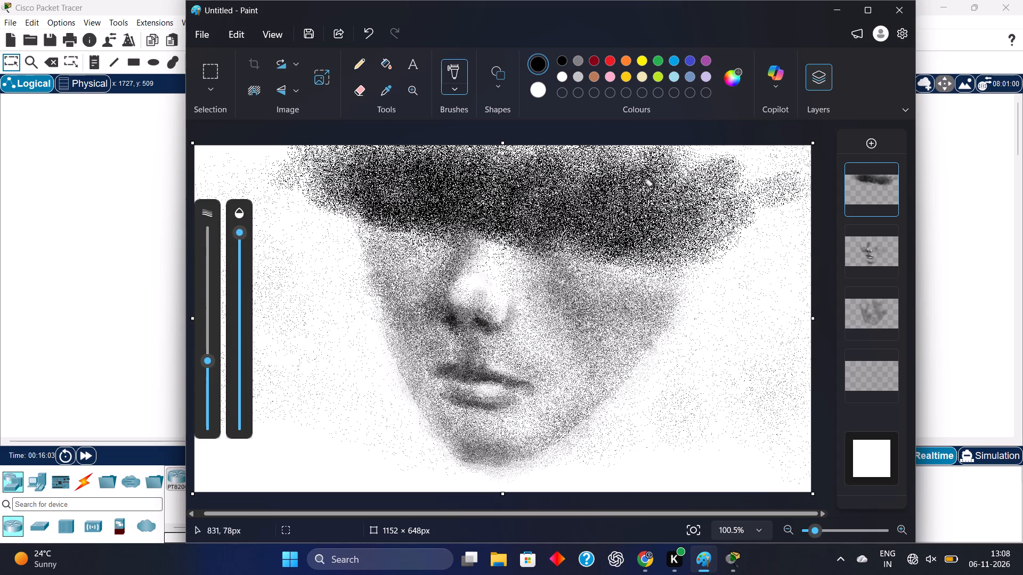
Build up the band's right end with black stippling, extending its upper corner and thickening the lower edge beside the temple.
{"action": "left_click_drag", "start_coordinate": [640, 187], "coordinate": [689, 196]}
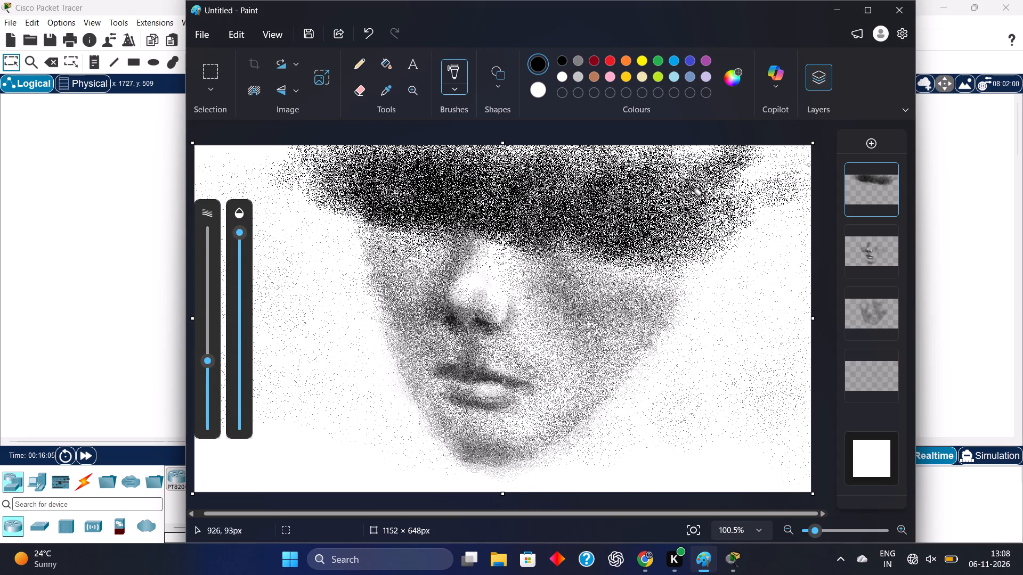
{"action": "left_click_drag", "start_coordinate": [689, 196], "coordinate": [756, 194]}
{"action": "left_click_drag", "start_coordinate": [676, 228], "coordinate": [645, 234]}
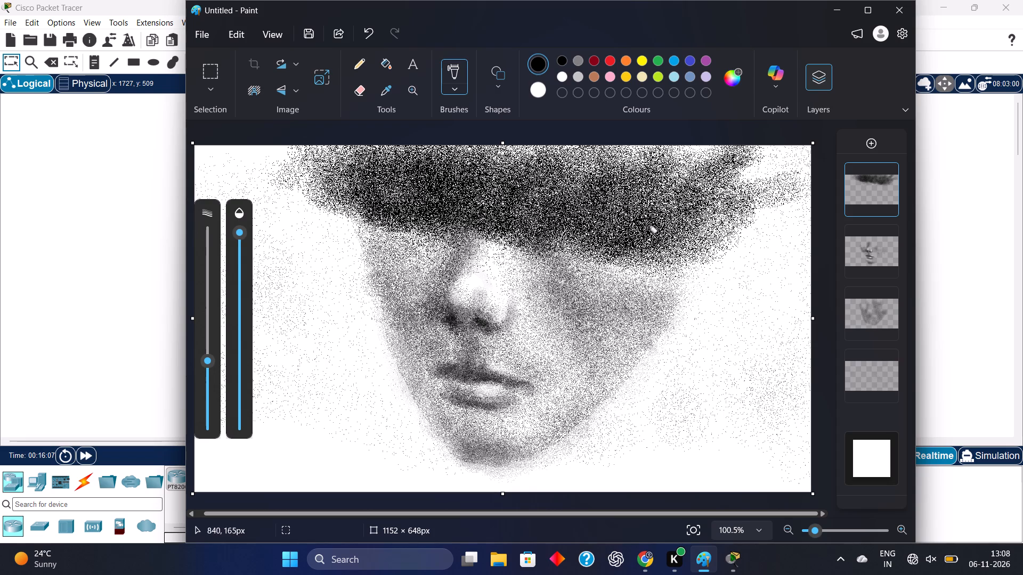
{"action": "left_click_drag", "start_coordinate": [645, 234], "coordinate": [744, 220]}
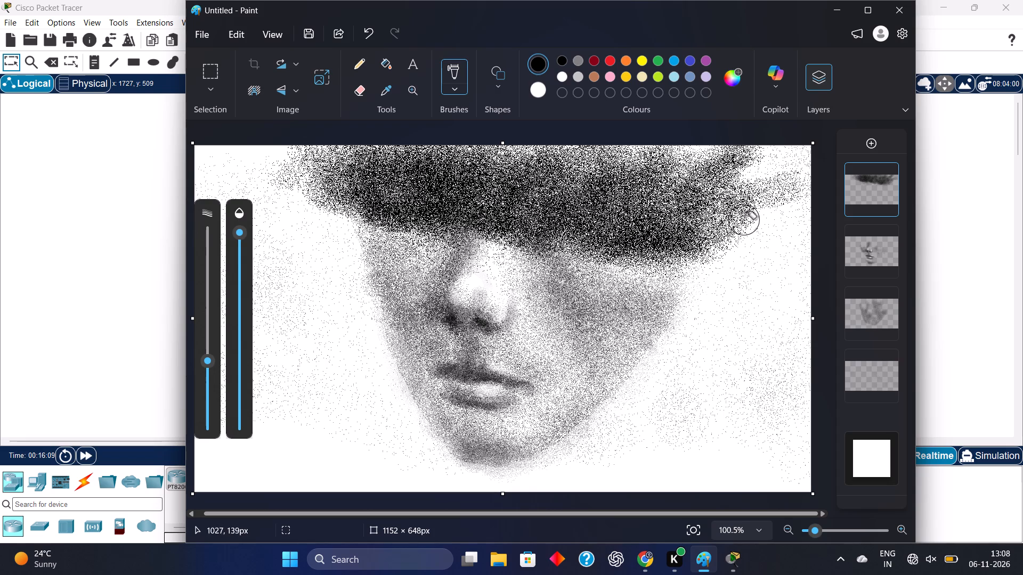
Enlarge the brush and scatter looser black stippling over both outer ends of the band, spreading them toward the canvas edges.
{"action": "left_click_drag", "start_coordinate": [206, 357], "coordinate": [206, 337]}
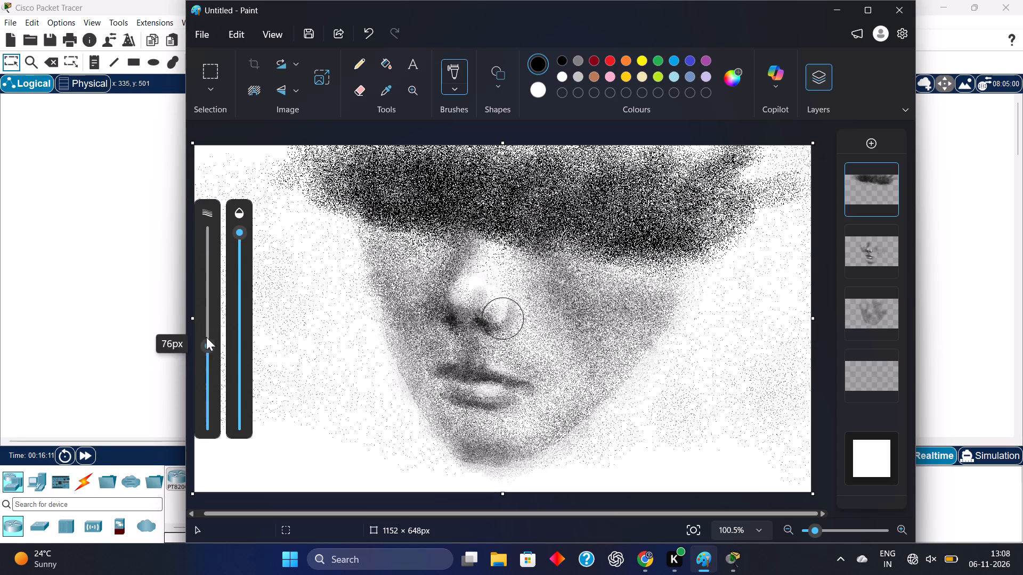
{"action": "left_click_drag", "start_coordinate": [206, 337], "coordinate": [211, 294]}
{"action": "left_click_drag", "start_coordinate": [717, 183], "coordinate": [736, 203]}
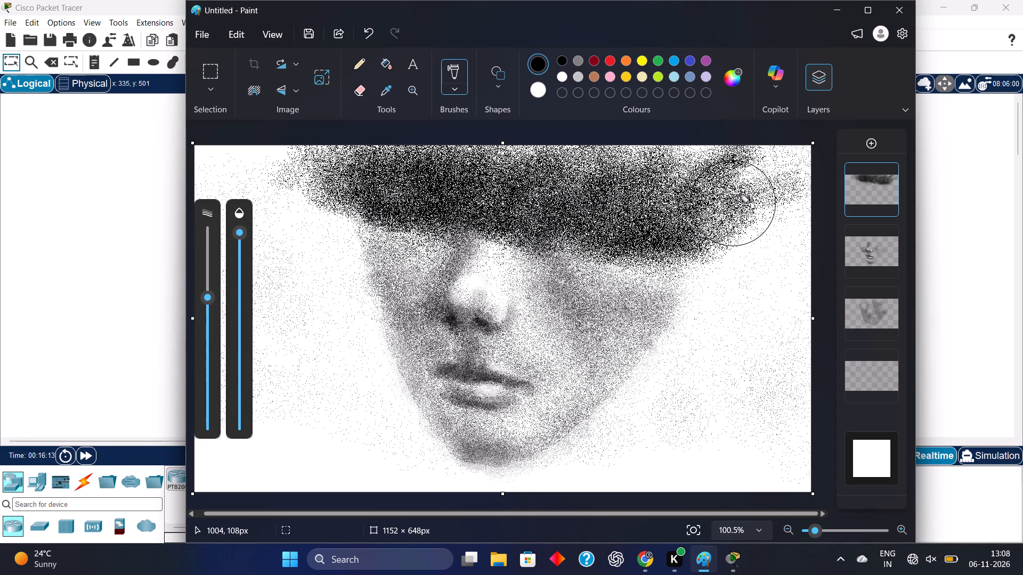
{"action": "left_click_drag", "start_coordinate": [736, 203], "coordinate": [748, 209]}
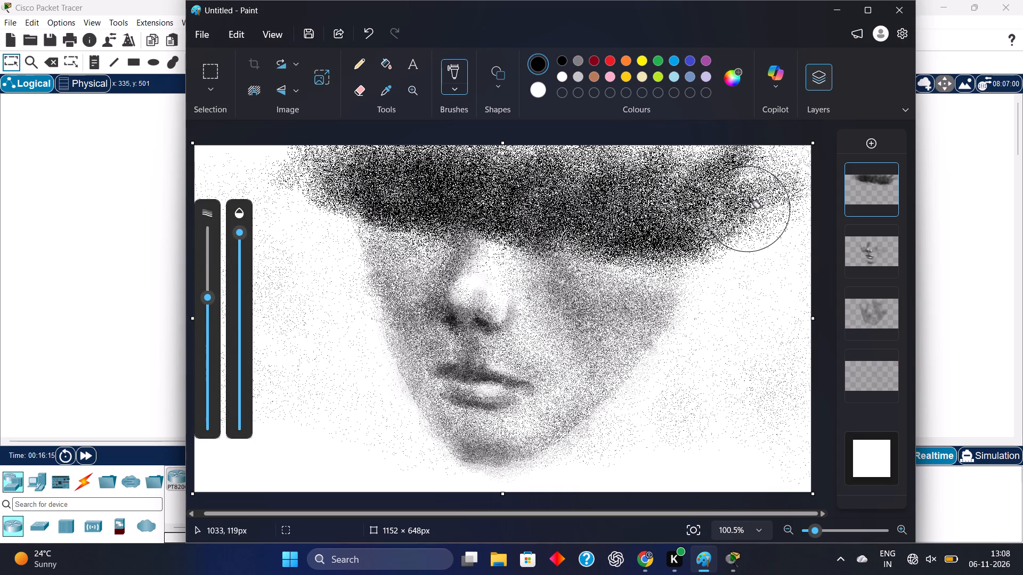
{"action": "left_click_drag", "start_coordinate": [748, 209], "coordinate": [774, 199]}
{"action": "left_click_drag", "start_coordinate": [339, 174], "coordinate": [269, 140]}
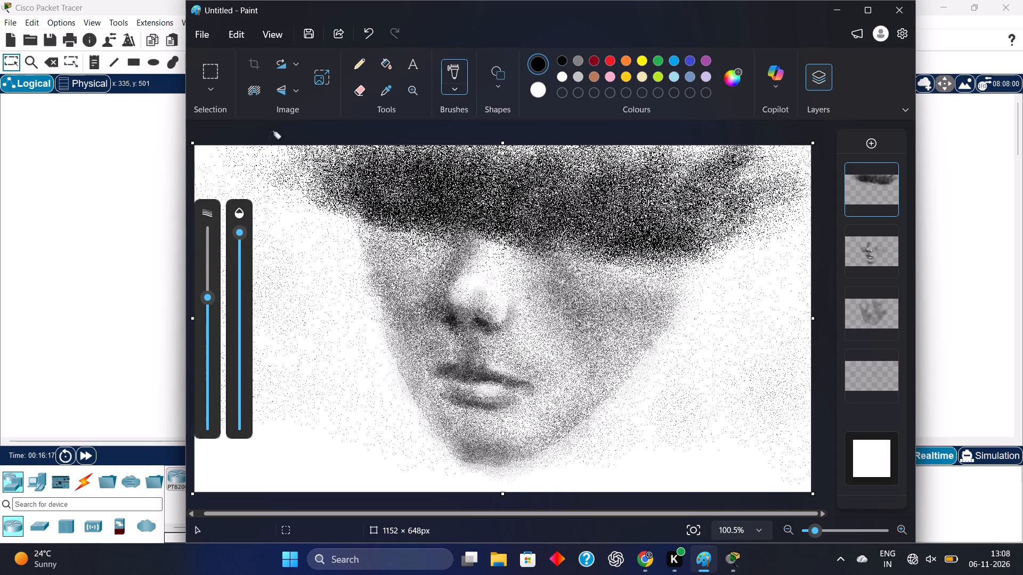
{"action": "left_click_drag", "start_coordinate": [269, 140], "coordinate": [281, 136]}
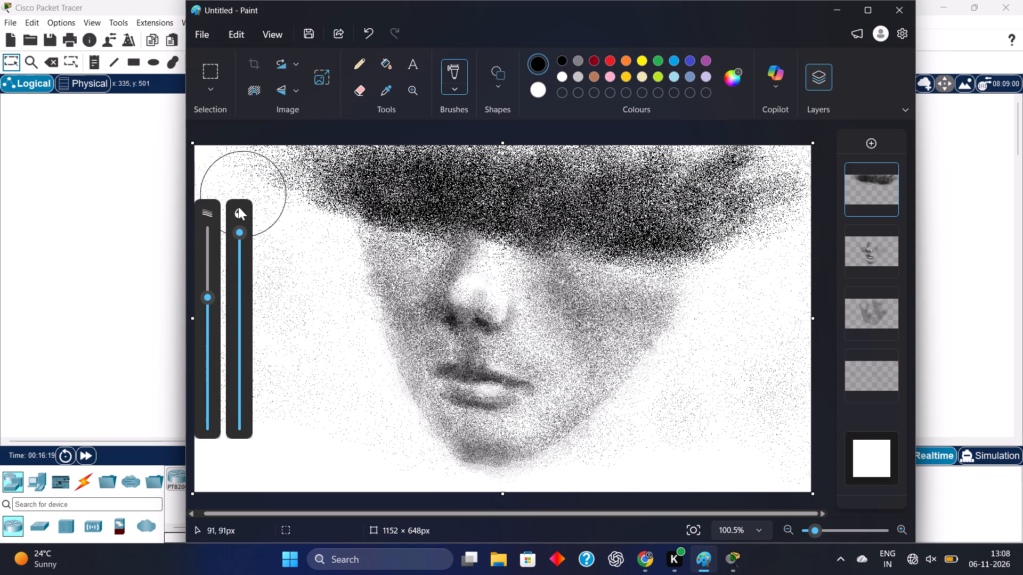
Reduce the brush size to 46 px and darken the band's lower left edge above the eye area.
{"action": "left_click_drag", "start_coordinate": [206, 332], "coordinate": [207, 372]}
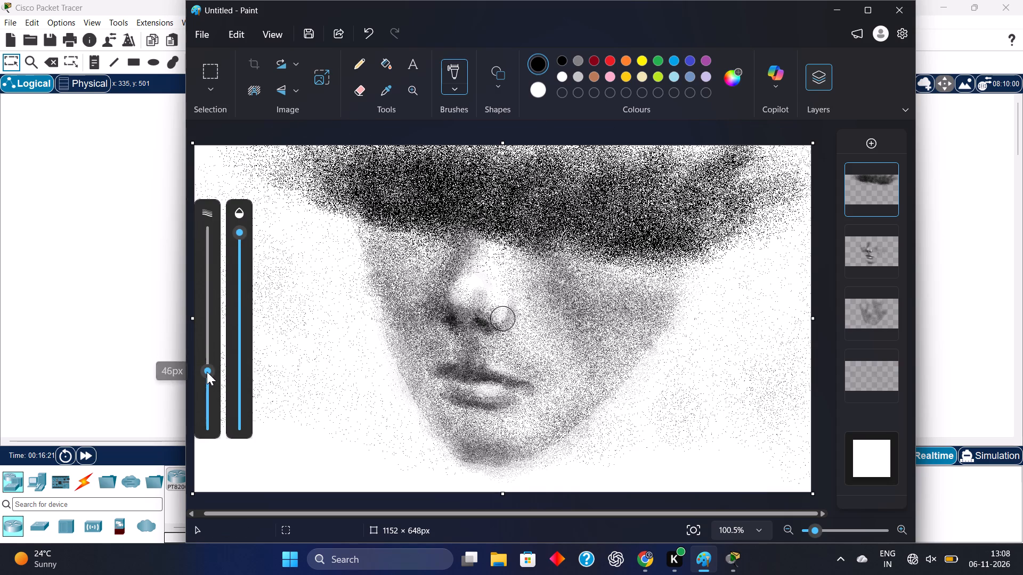
{"action": "left_click_drag", "start_coordinate": [376, 216], "coordinate": [409, 223]}
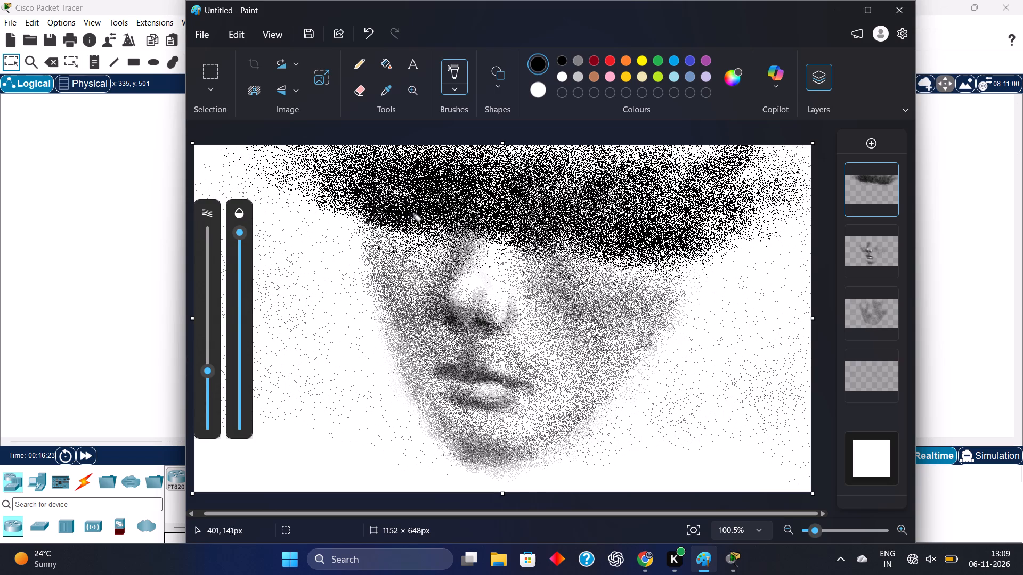
{"action": "left_click_drag", "start_coordinate": [409, 223], "coordinate": [409, 224]}
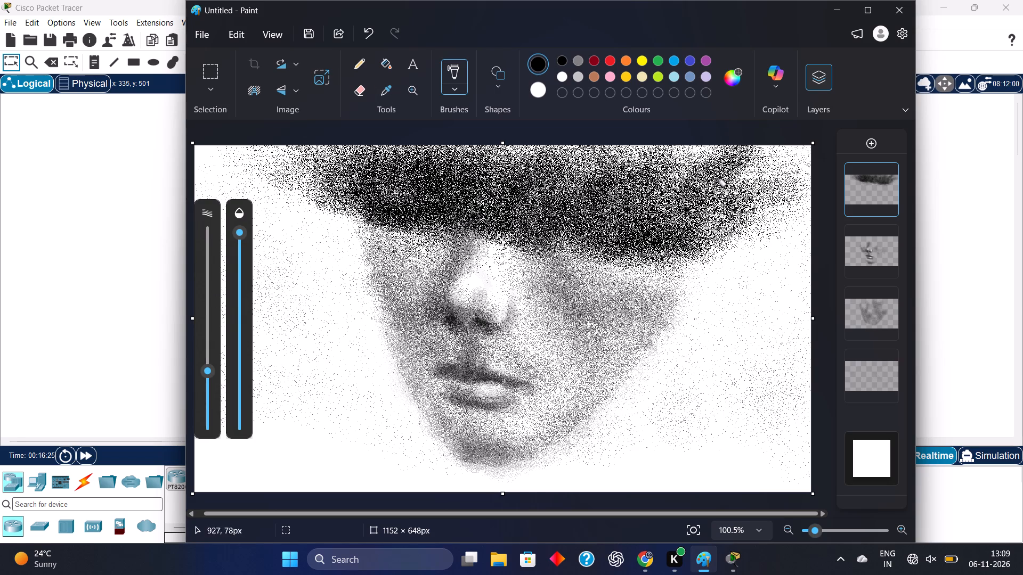
Erase a small spot from the band's lower left edge at the temple using the Eraser at full opacity.
{"action": "left_click", "coordinate": [364, 87]}
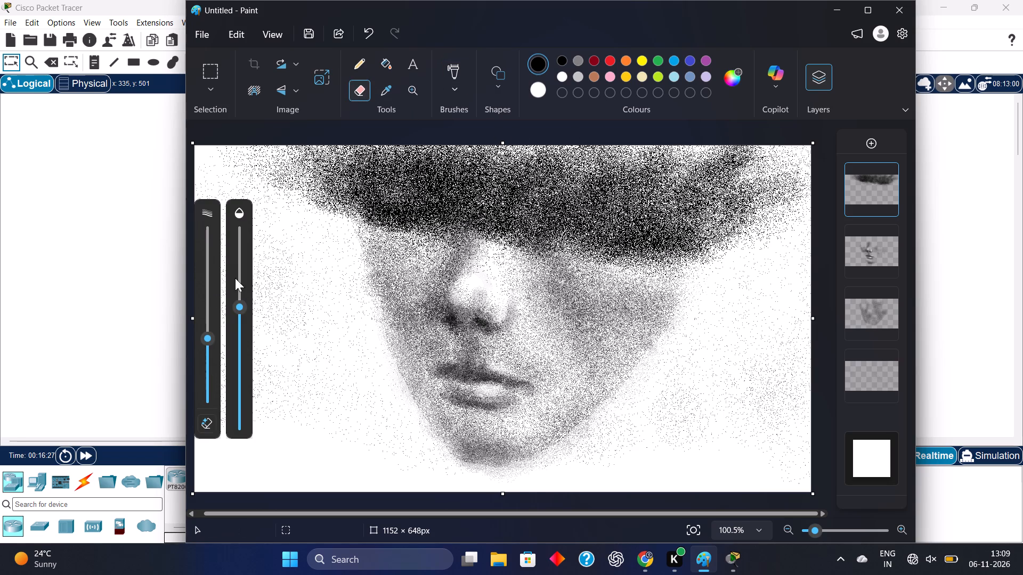
{"action": "left_click_drag", "start_coordinate": [243, 315], "coordinate": [243, 316]}
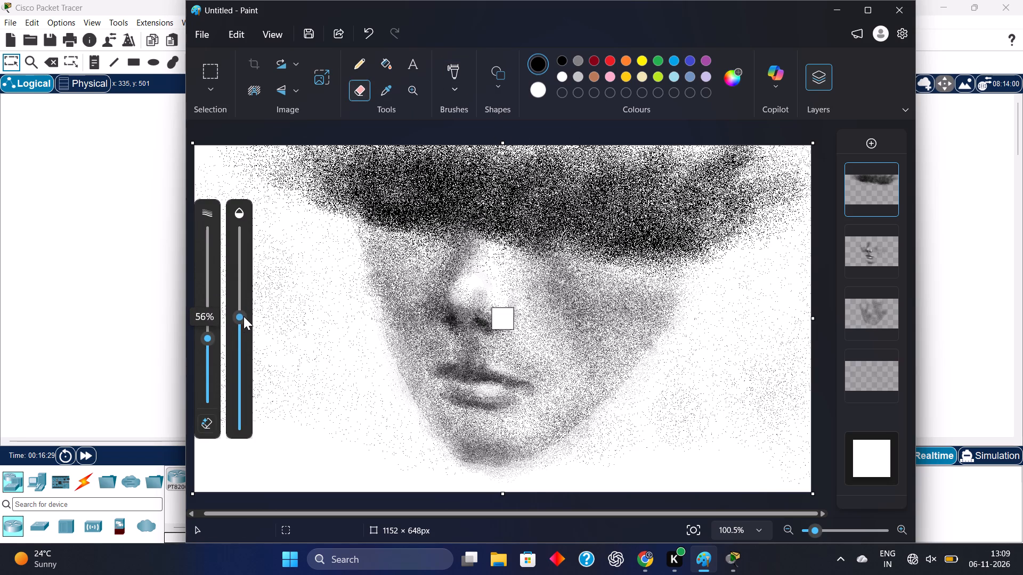
{"action": "left_click_drag", "start_coordinate": [243, 316], "coordinate": [244, 324]}
{"action": "left_click_drag", "start_coordinate": [239, 311], "coordinate": [232, 264]}
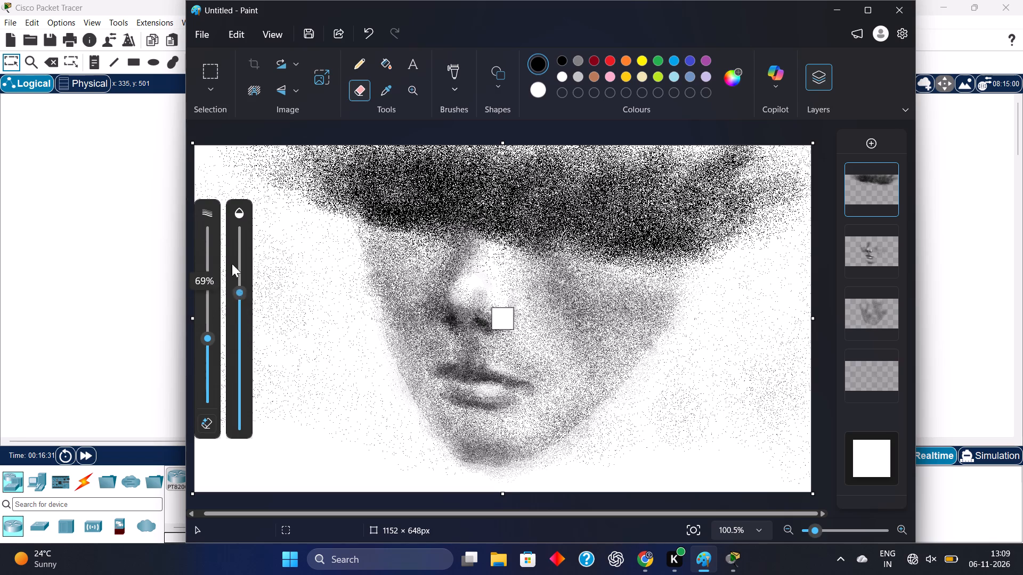
{"action": "left_click_drag", "start_coordinate": [232, 264], "coordinate": [224, 195]}
{"action": "left_click", "coordinate": [372, 214]}
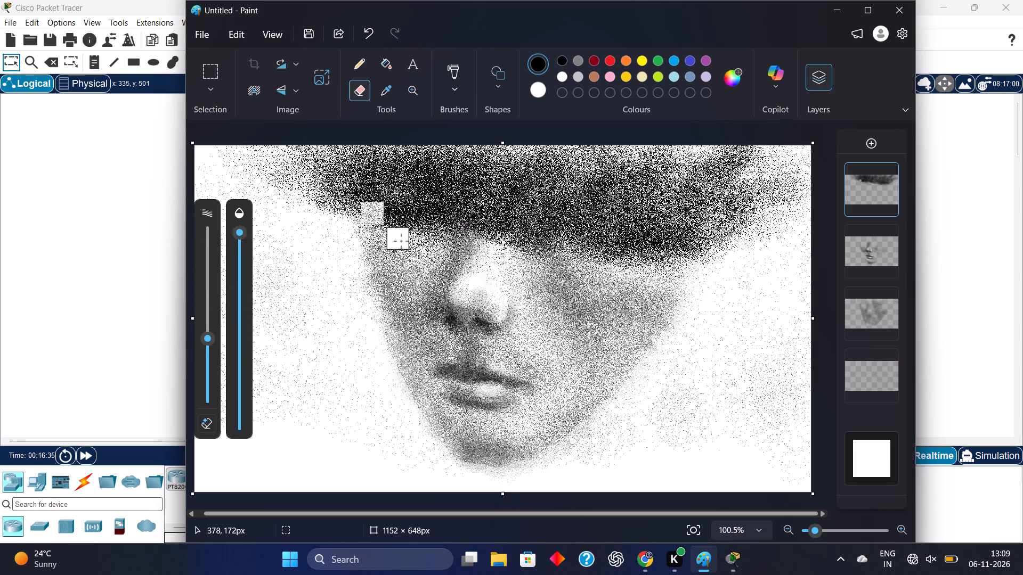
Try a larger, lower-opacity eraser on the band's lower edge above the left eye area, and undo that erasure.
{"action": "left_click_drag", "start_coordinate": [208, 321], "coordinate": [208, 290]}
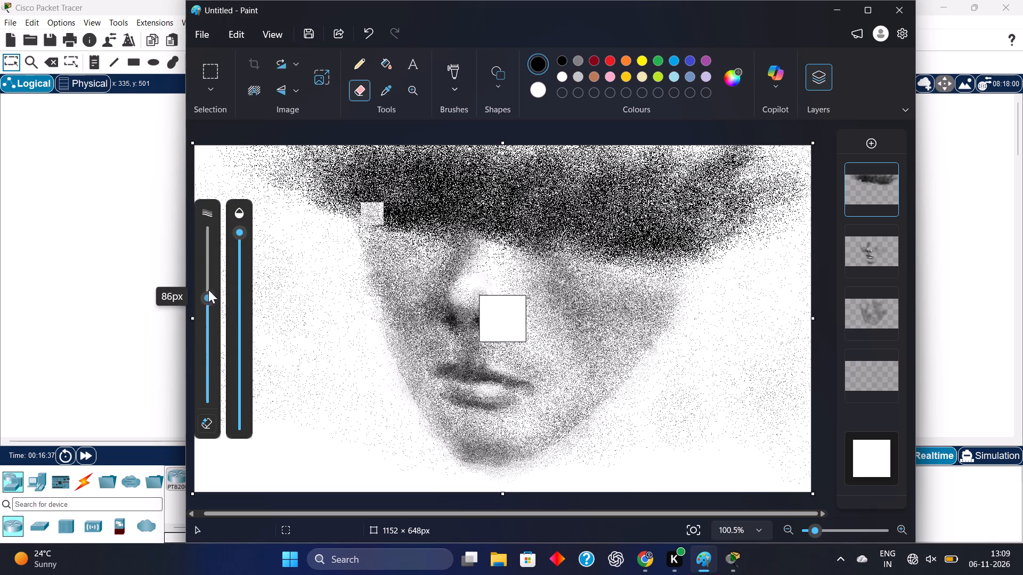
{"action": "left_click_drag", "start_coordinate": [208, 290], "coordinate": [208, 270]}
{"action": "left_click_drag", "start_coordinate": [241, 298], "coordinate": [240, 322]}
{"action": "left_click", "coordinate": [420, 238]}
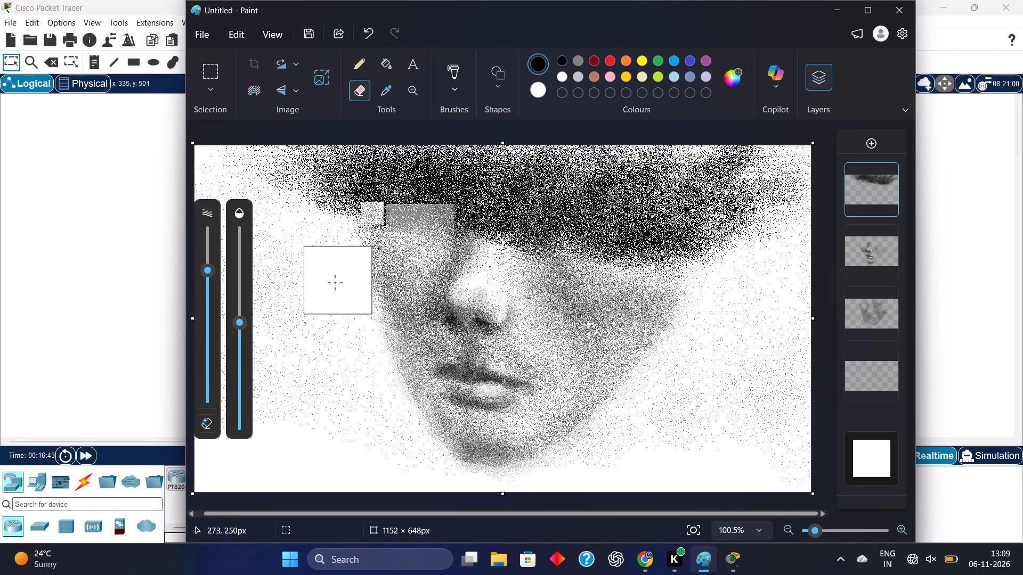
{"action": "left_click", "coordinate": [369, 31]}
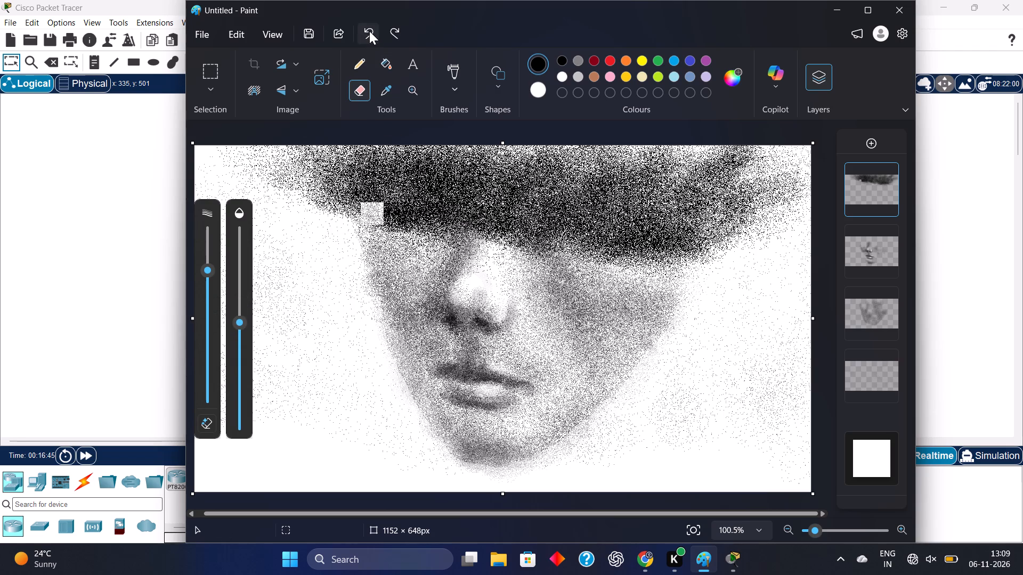